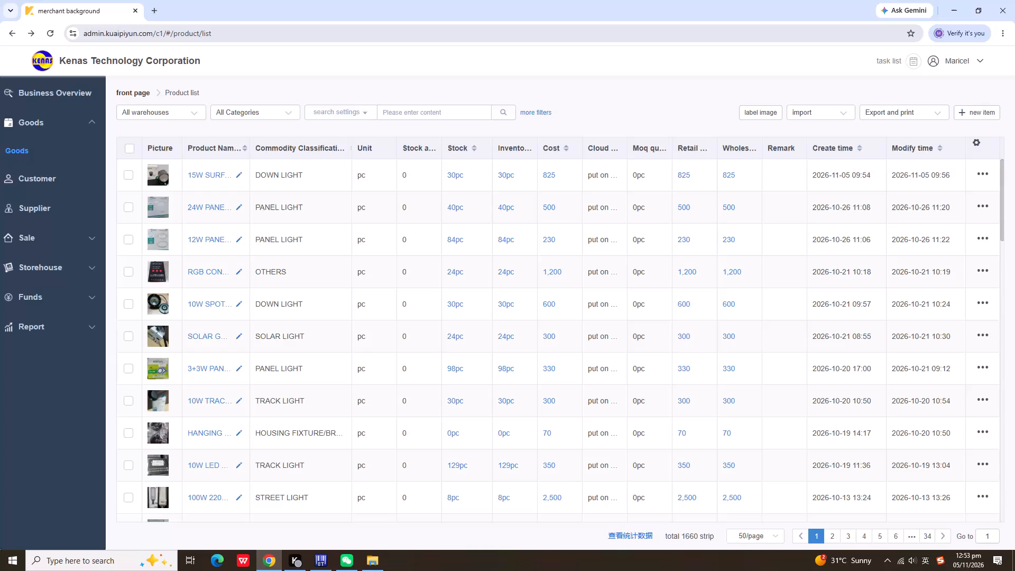
Switch to Weixin and open the colleague's direct chat containing the new SRP price messages.
click(342, 560)
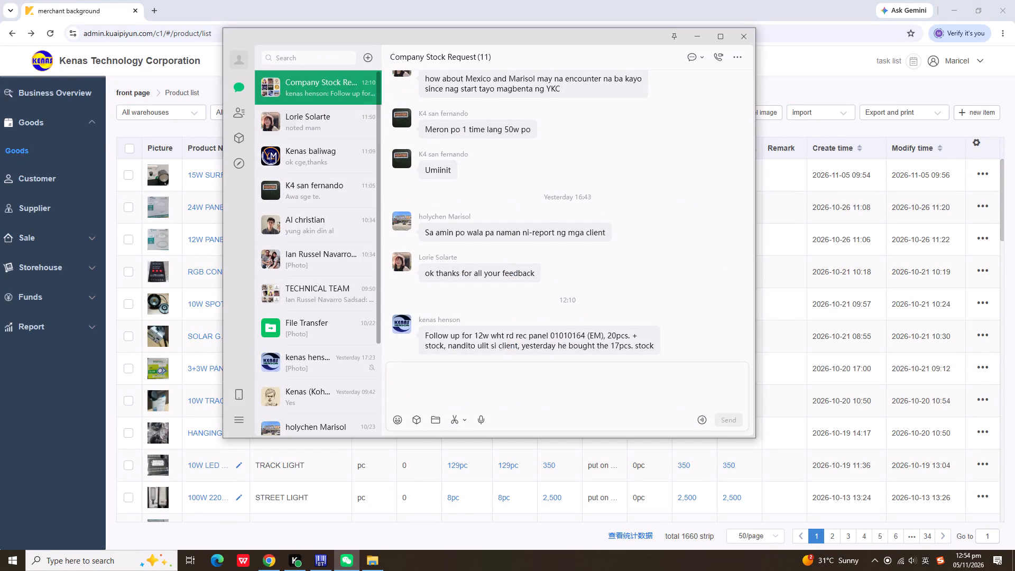
click(338, 134)
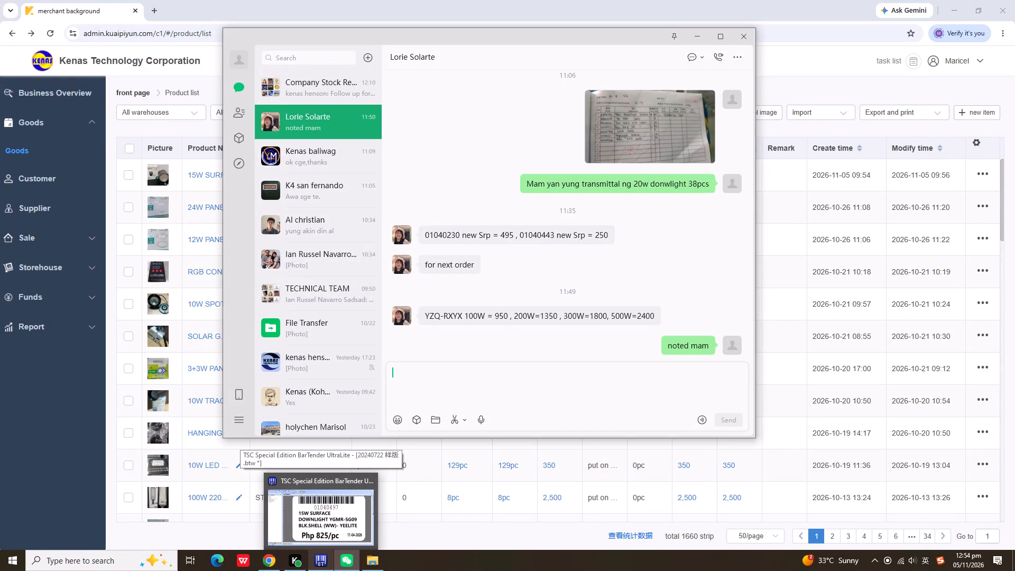
Switch to the BarTender label design and set the barcode value above the 15W surface downlight text to 010404670.
click(316, 564)
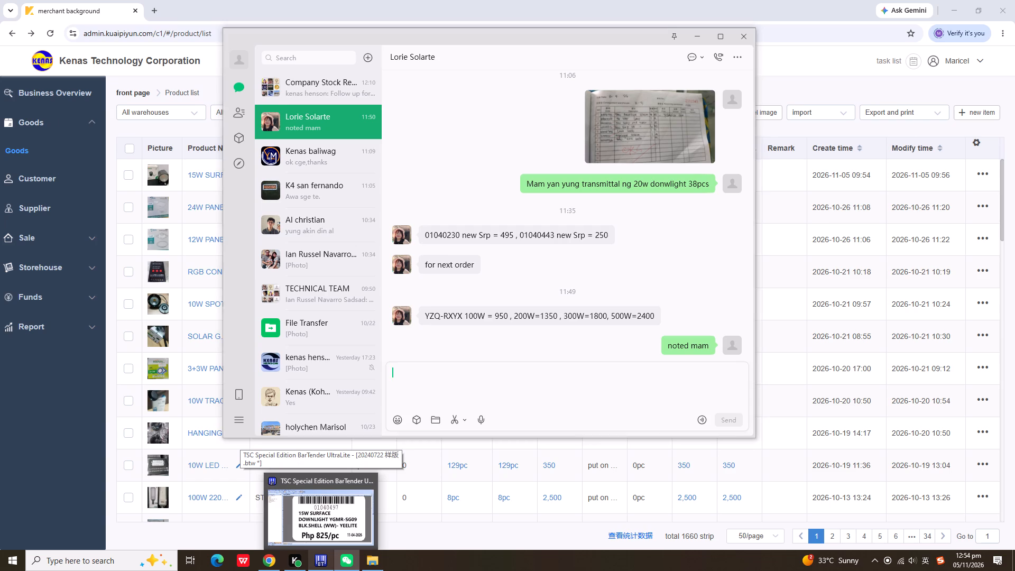
double_click(553, 182)
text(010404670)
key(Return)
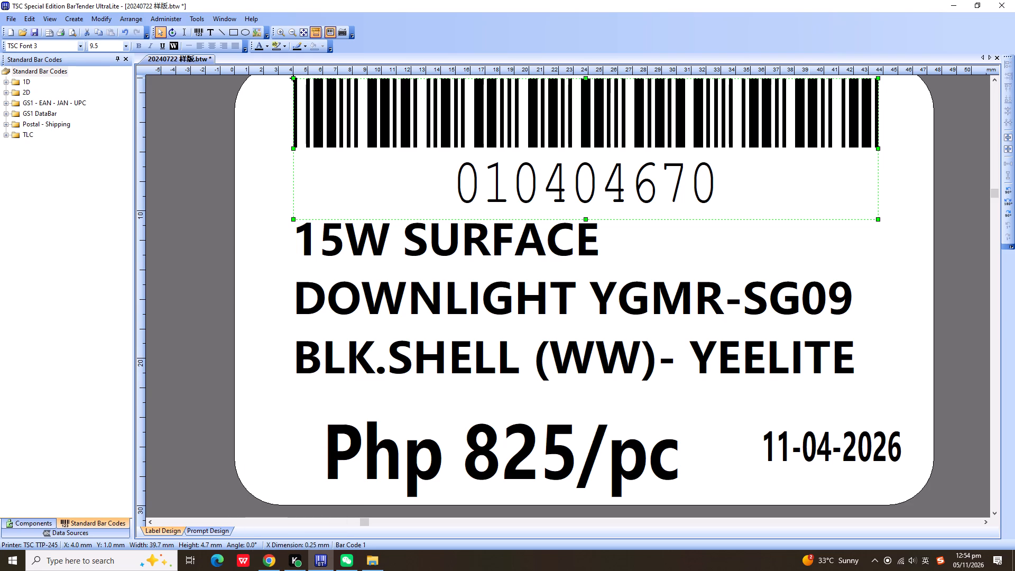
Minimize the BarTender and Weixin windows to return to the product list in Chrome.
click(951, 6)
click(696, 33)
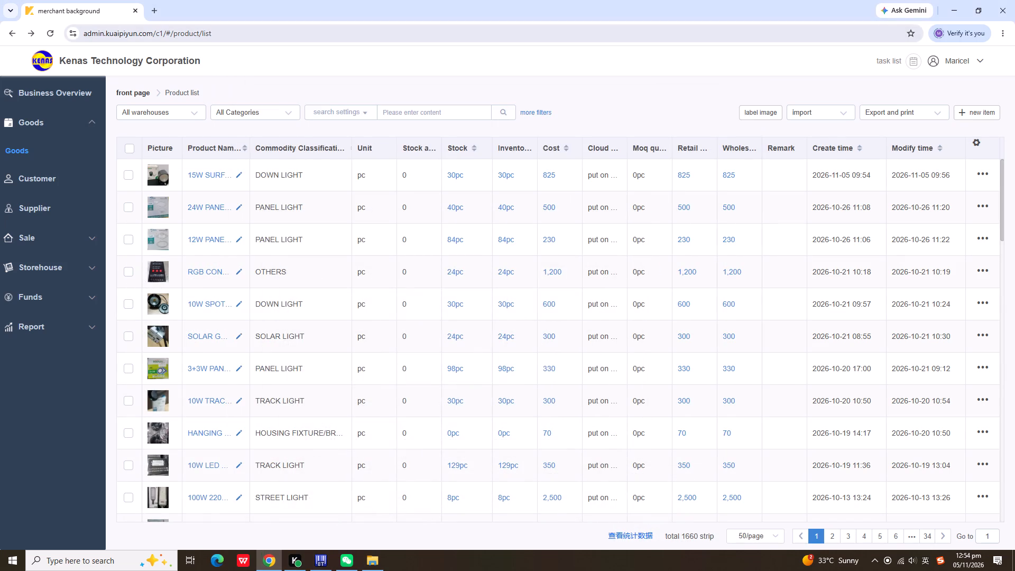
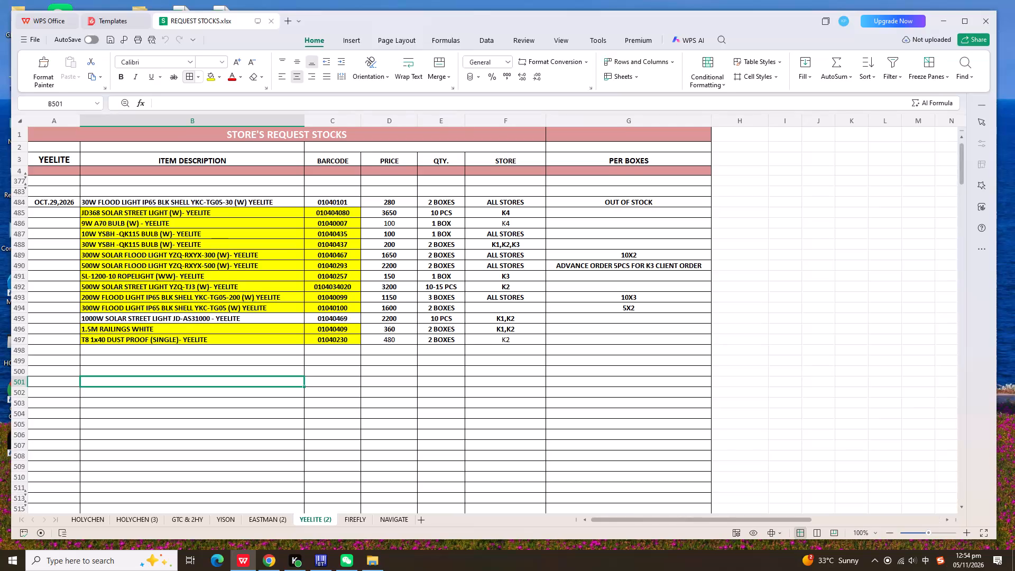
Copy the 300W SOLAR FLOOD LIGHT YZQ-RXYX-300 (W)- YEELITE description from the WPS request sheet and replace the BarTender label's description with it.
click(230, 256)
key(ctrl+c)
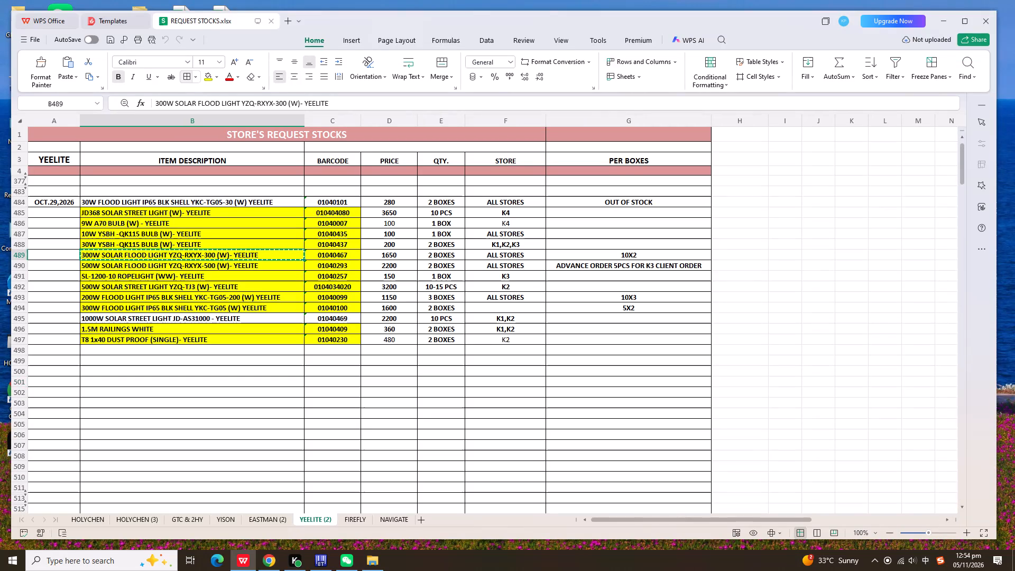
click(320, 561)
double_click(477, 269)
key(ctrl+v)
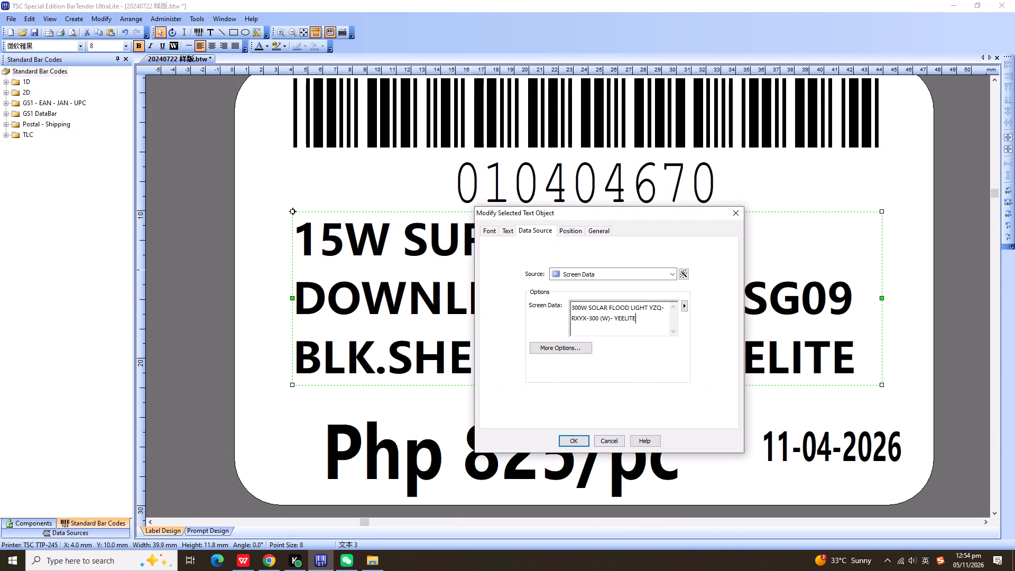
click(579, 444)
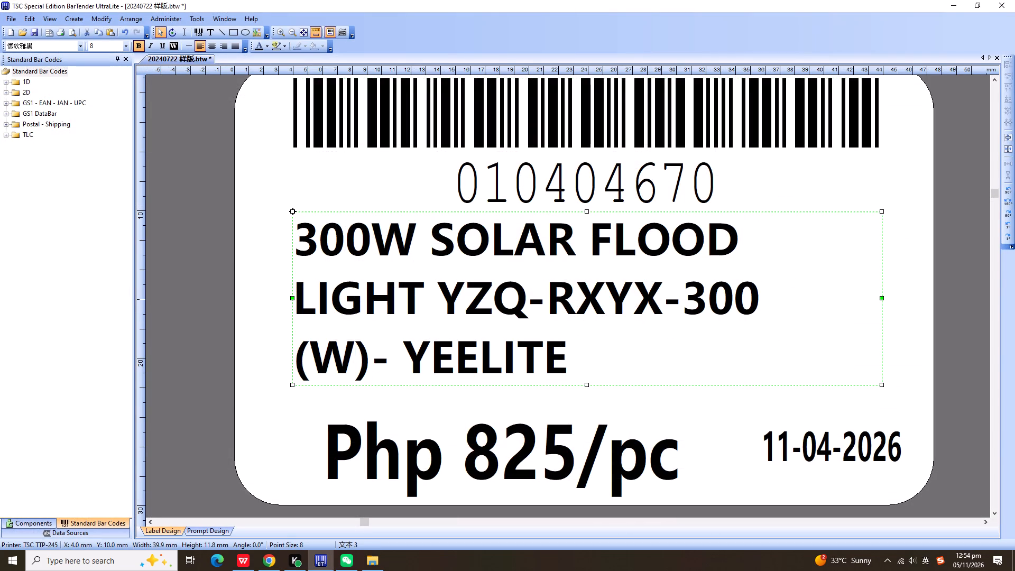
Widen the description text box to about 41.9 mm and move it to about X 3.0 mm, Y 11.0 mm.
drag(880, 299, 911, 295)
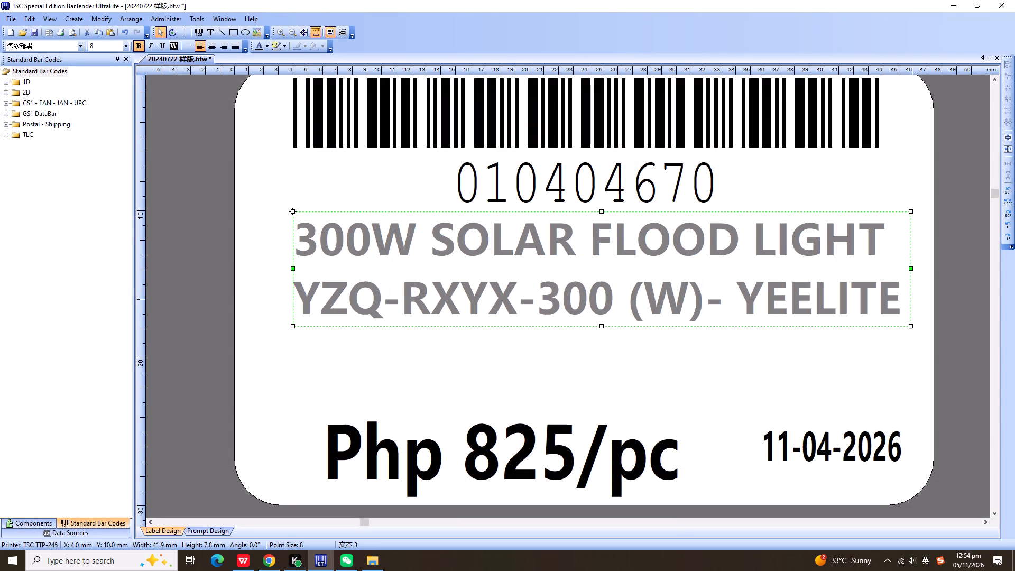
drag(911, 295, 910, 295)
drag(733, 286, 723, 291)
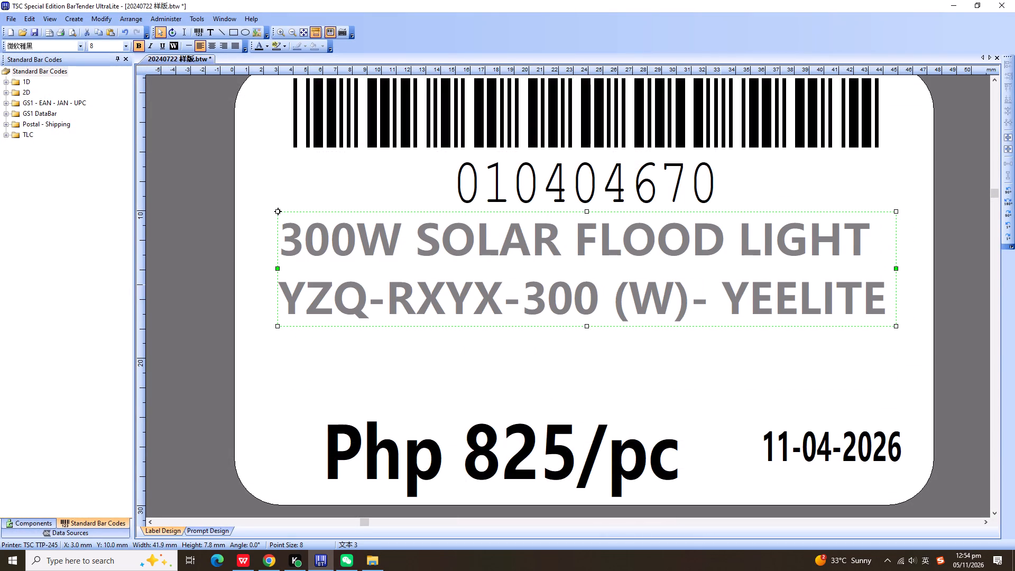
drag(723, 291, 725, 293)
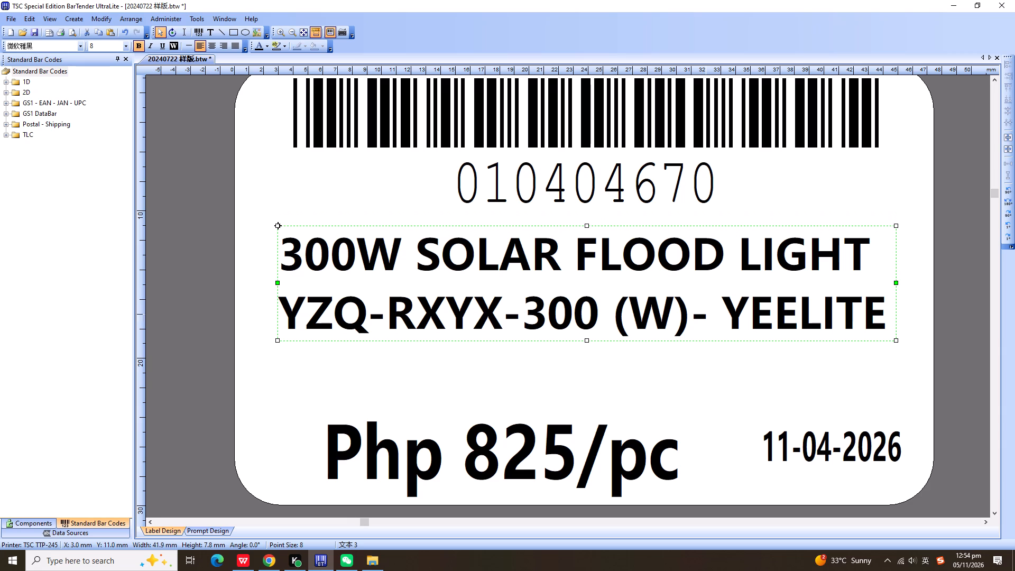
Check the 300W YZQ-RXYX price in the colleague's Weixin chat and set the BarTender label's price text to Php 1800/pc.
click(347, 561)
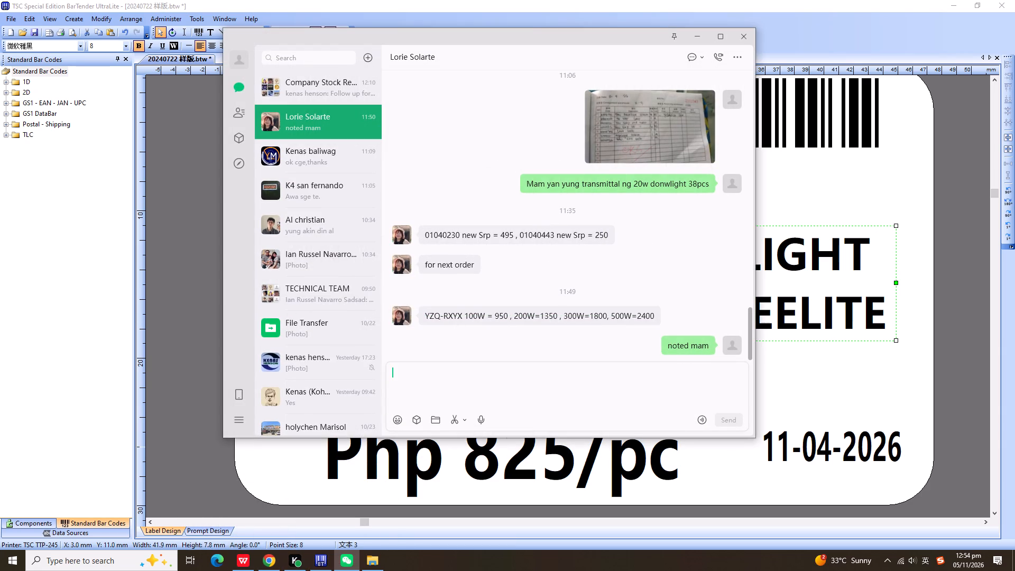
click(321, 565)
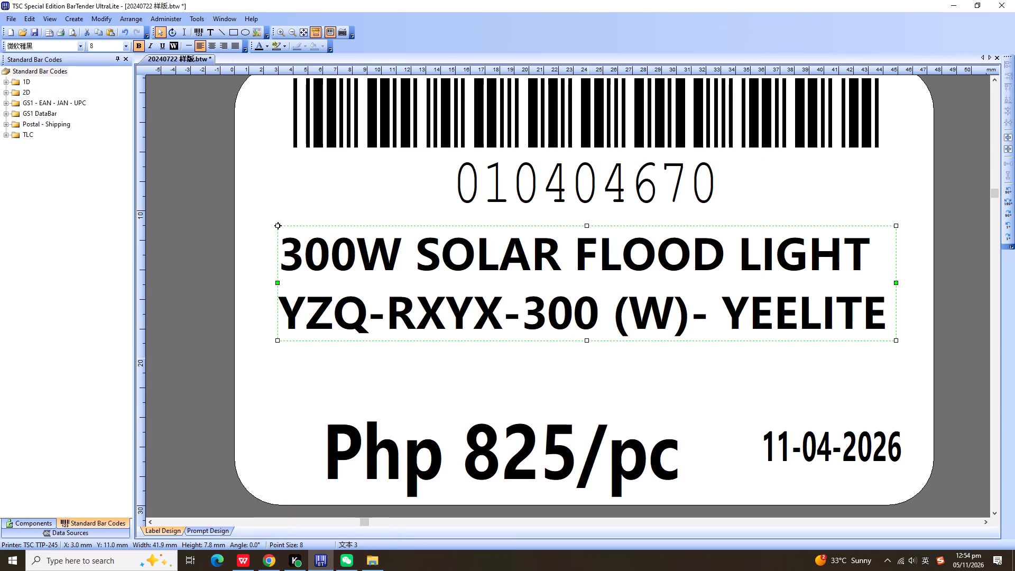
click(531, 434)
click(531, 434)
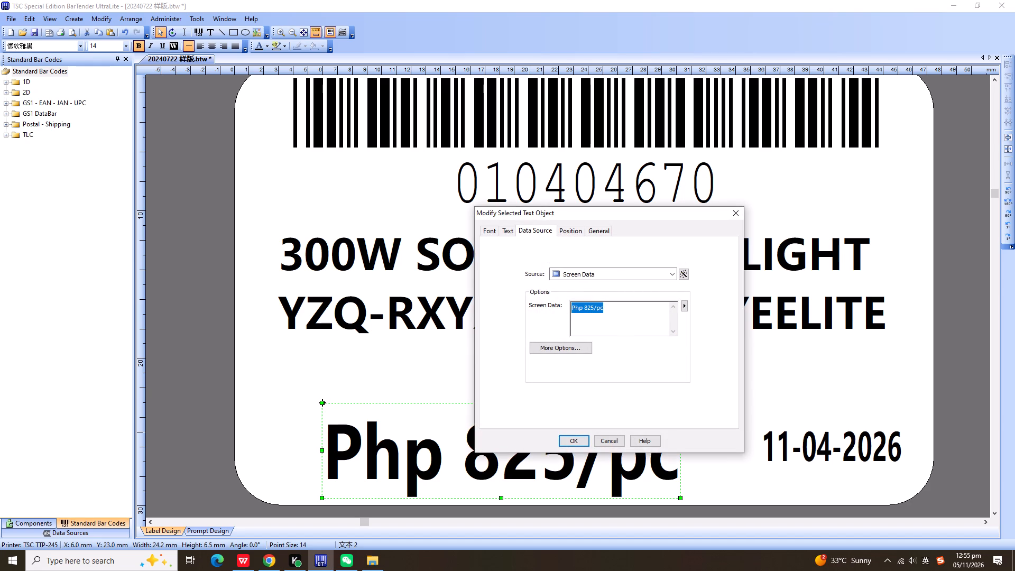
click(594, 307)
key(BackSpace)
key(BackSpace)
key(BackSpace)
text(1800)
key(Return)
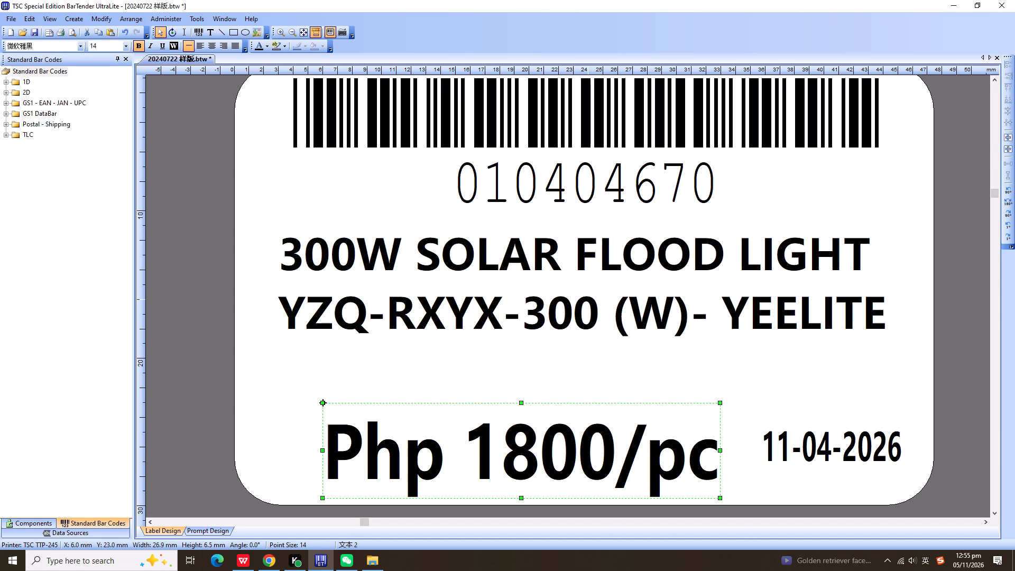
click(297, 441)
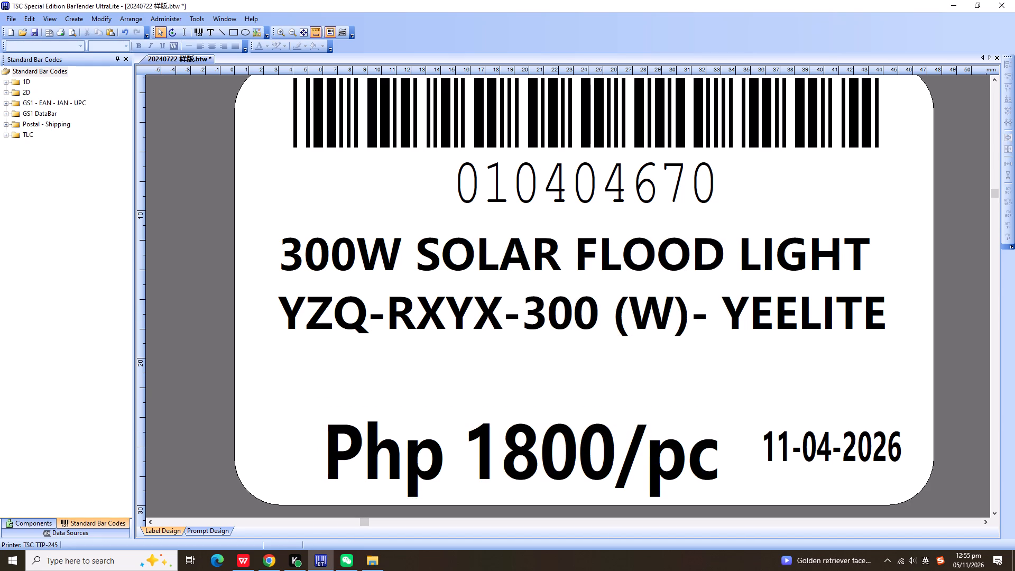
Print 11 identical copies of the label on the TSC TTP-245 printer.
key(ctrl+p)
text(10)
key(BackSpace)
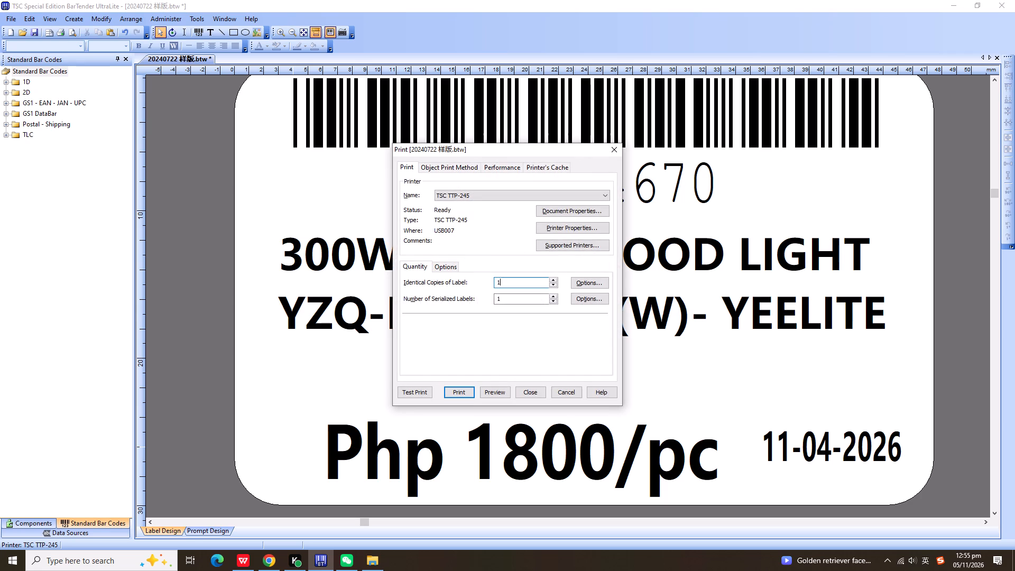
key(1)
key(Return)
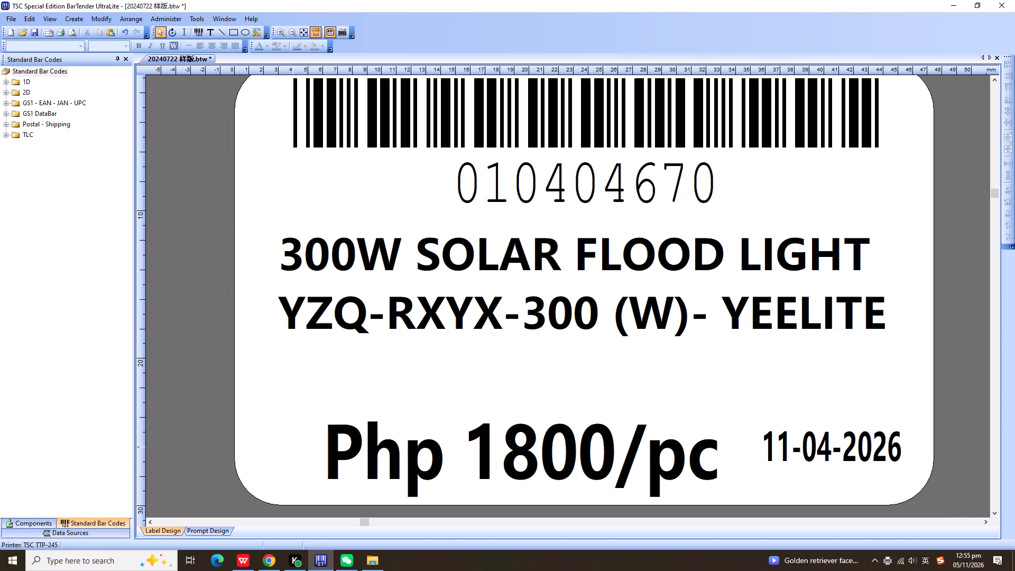
Message the Kenas baliwag chat in Weixin to note the new RXYX prices, starting with yesterday's requested items, and say the system quantity will be adjusted.
click(341, 559)
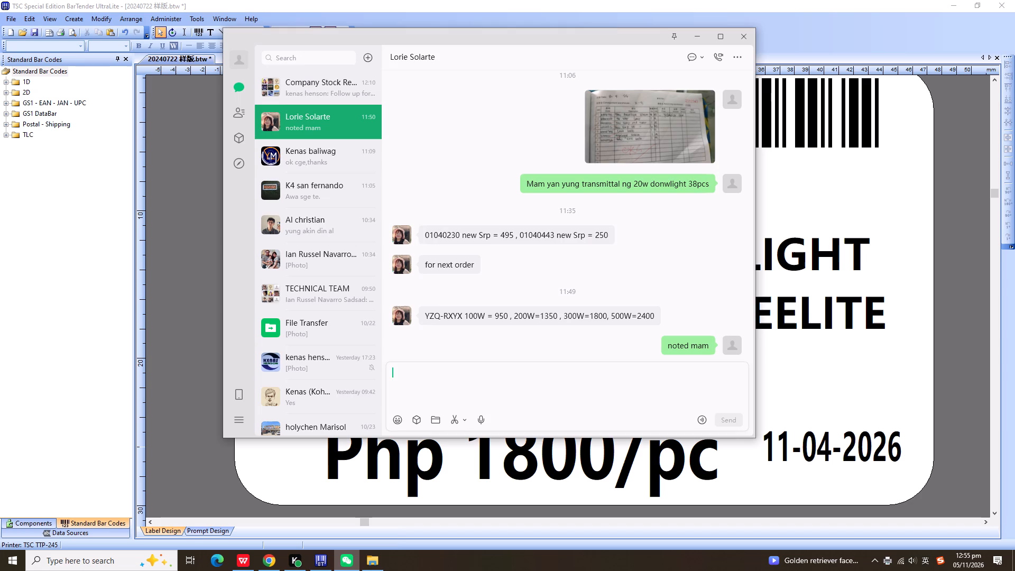
click(345, 155)
click(440, 384)
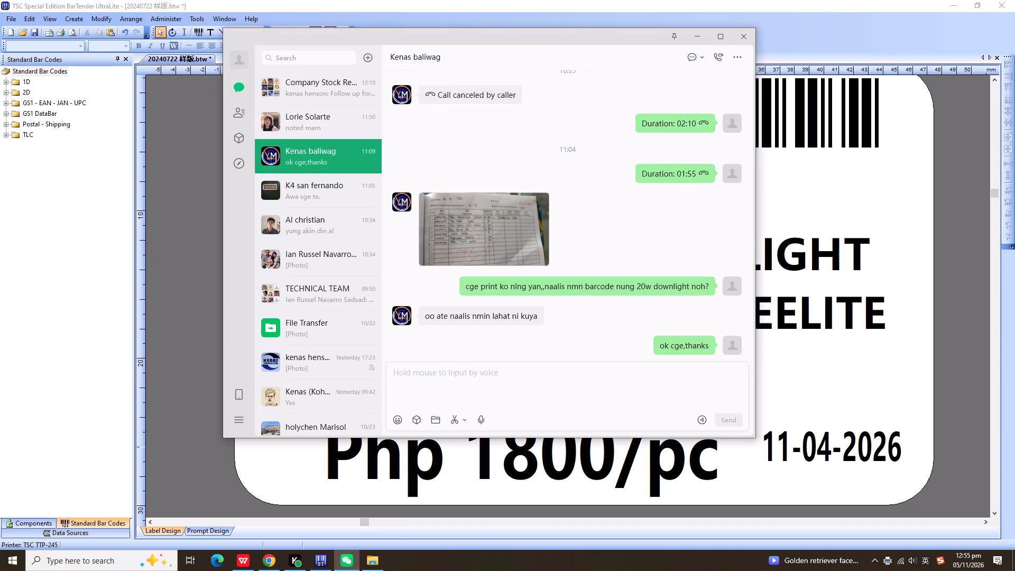
text(rose panoted nm)
key(BackSpace)
key(BackSpace)
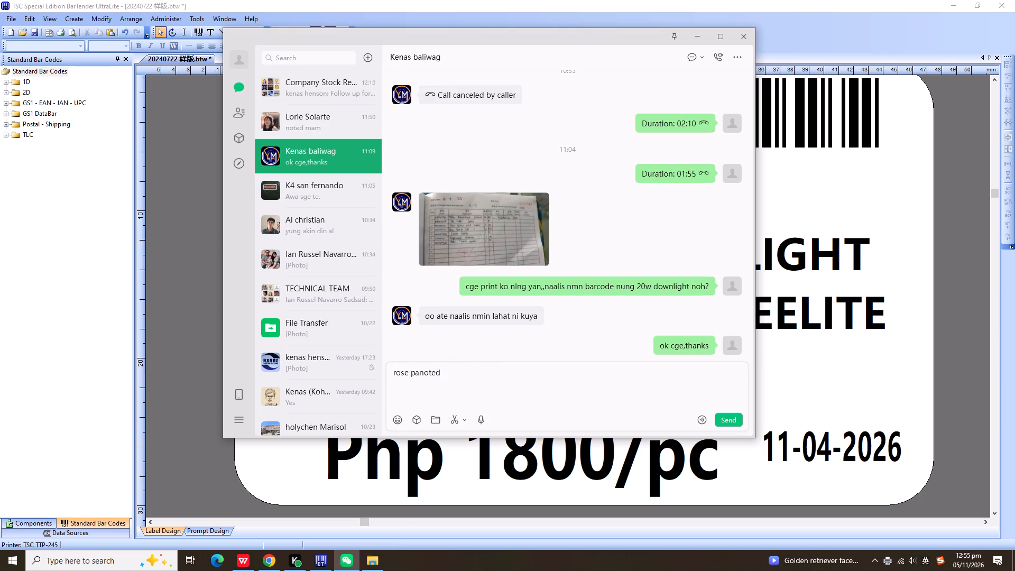
key(BackSpace)
key(BackSpace)
key(space)
text(nmn new price sa)
key(space)
text(mga RXYX ntin)
text(,,start na dun sa mga)
key(space)
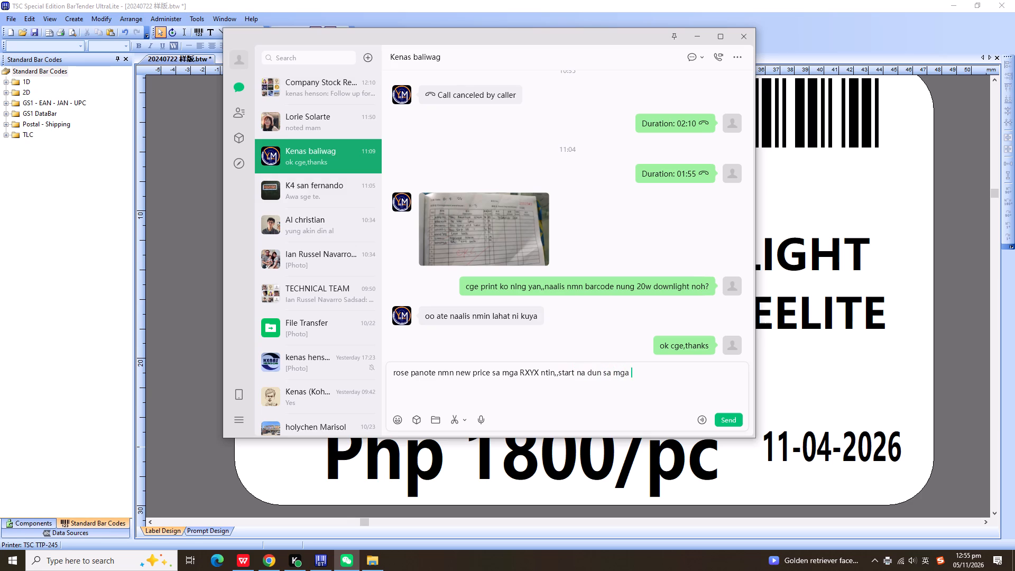
key(k)
key(BackSpace)
text(hiningi mo kap)
key(BackSpace)
text(hpon noh,,adjust ko nlng sa system)
key(space)
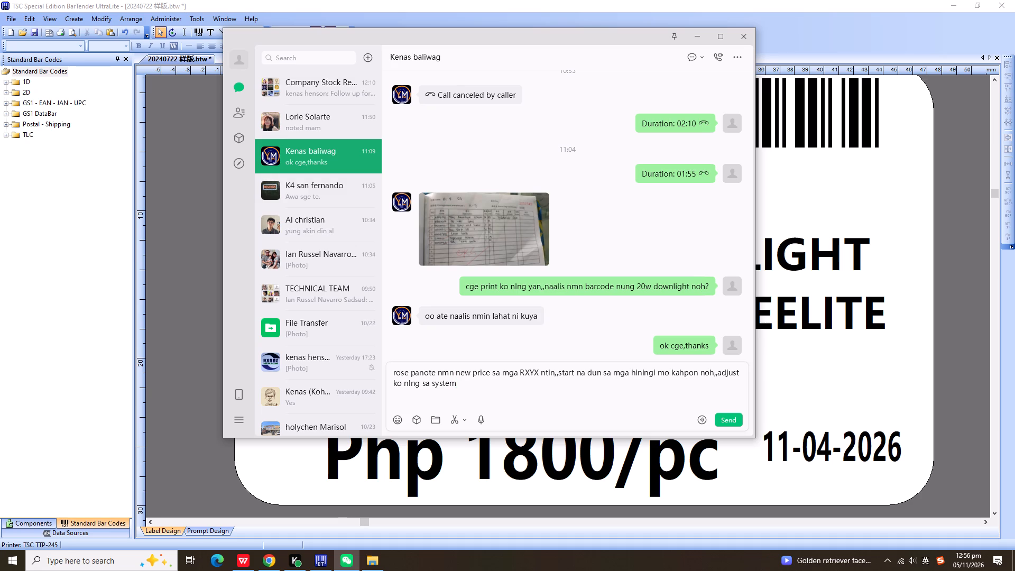
text(qty mo rose)
key(Return)
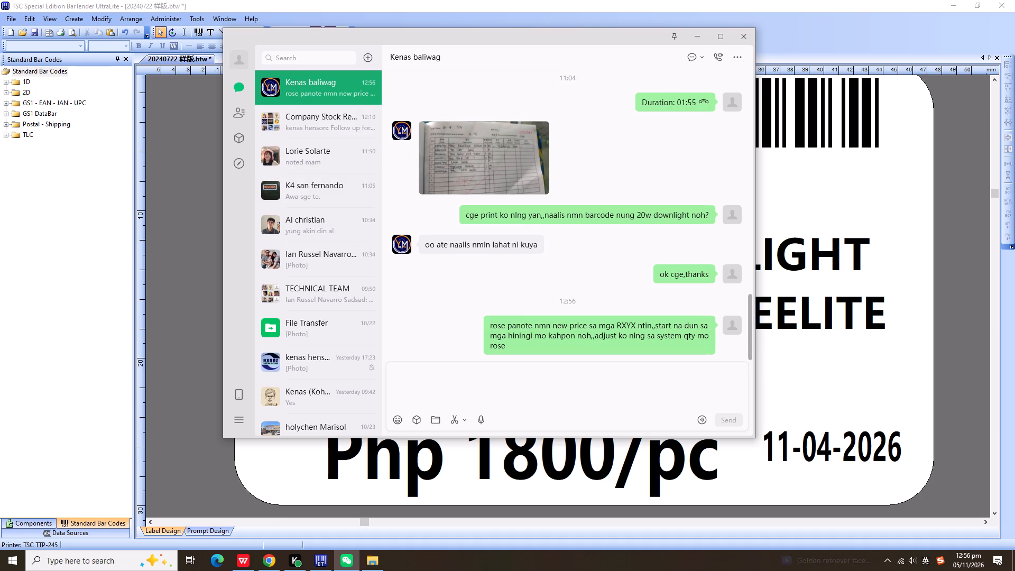
Copy the colleague's YZQ-RXYX price message (100W = 950, 200W=1350, 300W=1800, 500W=2400) and send it to the Kenas baliwag chat.
drag(318, 148, 317, 152)
click(440, 317)
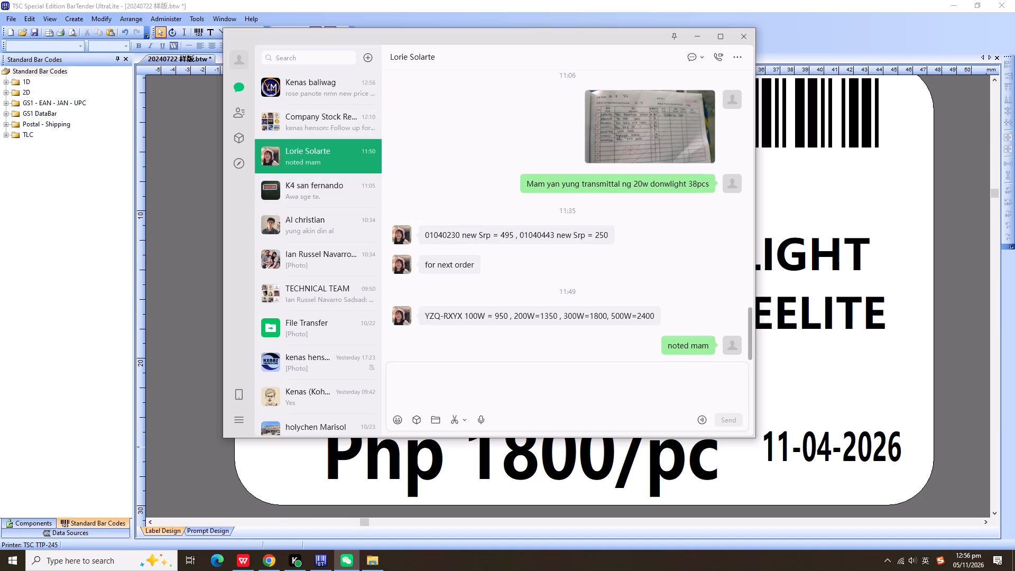
click(468, 338)
click(470, 317)
click(423, 312)
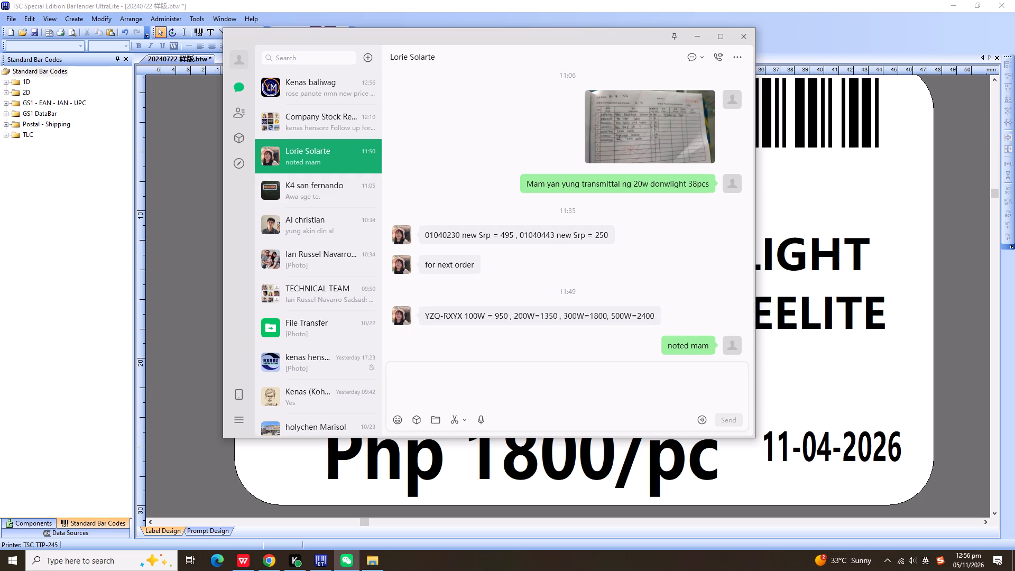
right_click(426, 314)
click(454, 324)
click(315, 88)
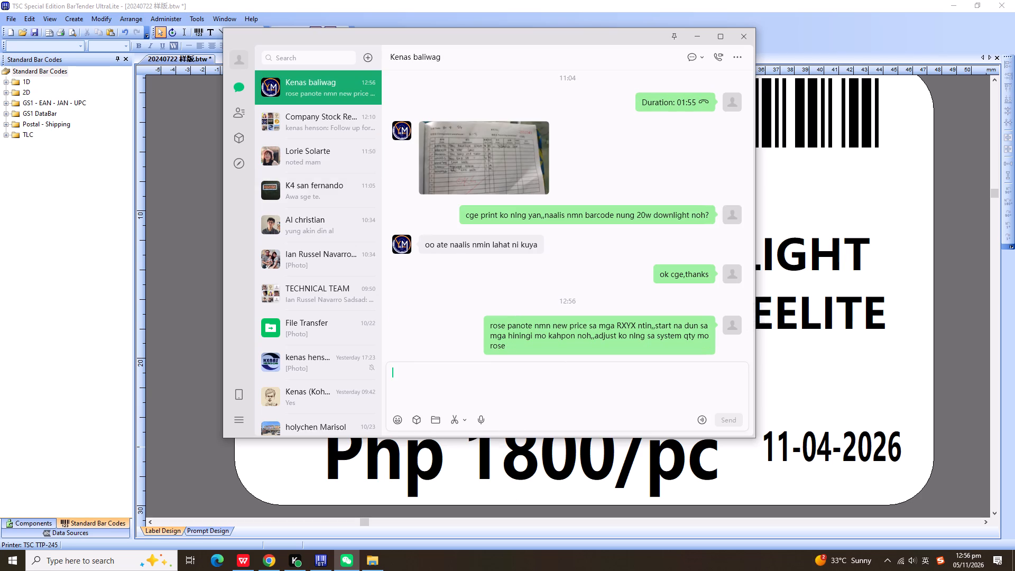
right_click(428, 367)
click(456, 380)
key(Return)
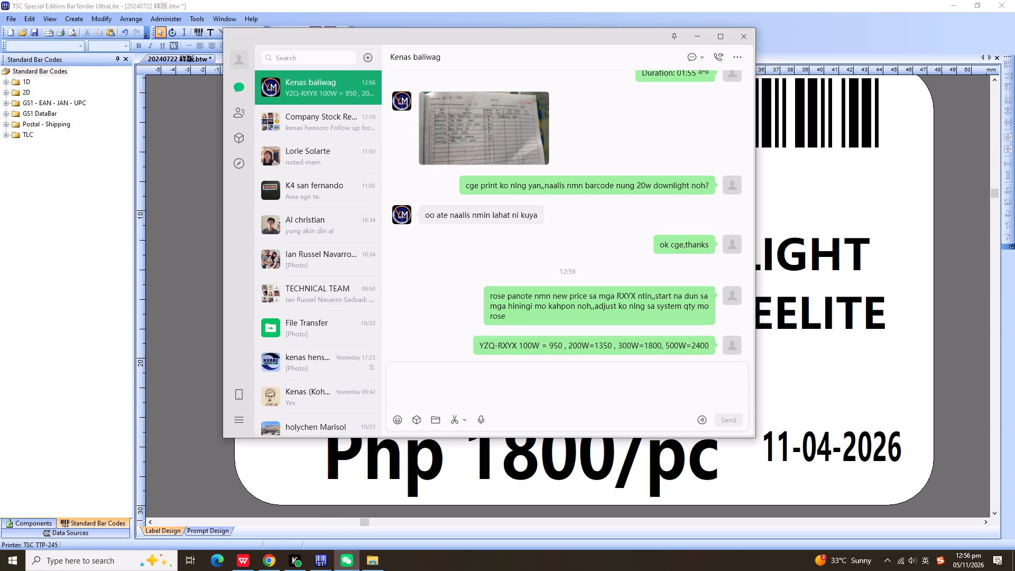
Switch back to the BarTender label design.
click(320, 560)
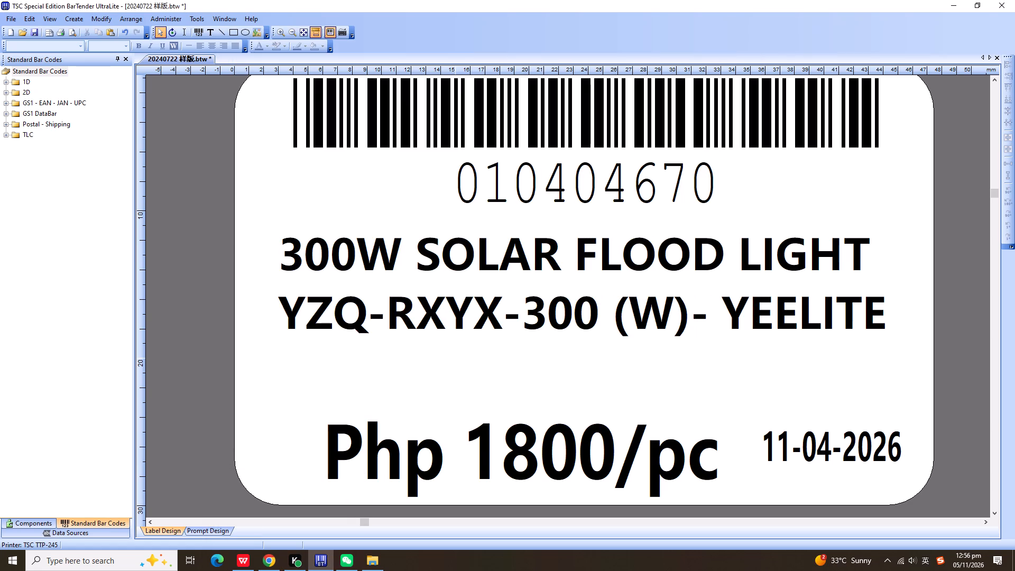
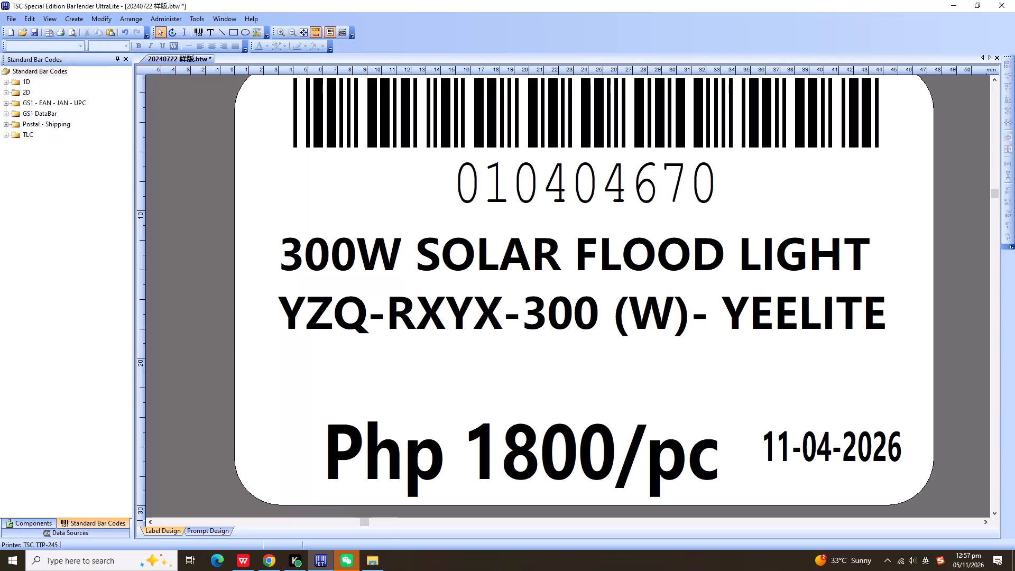
click(342, 563)
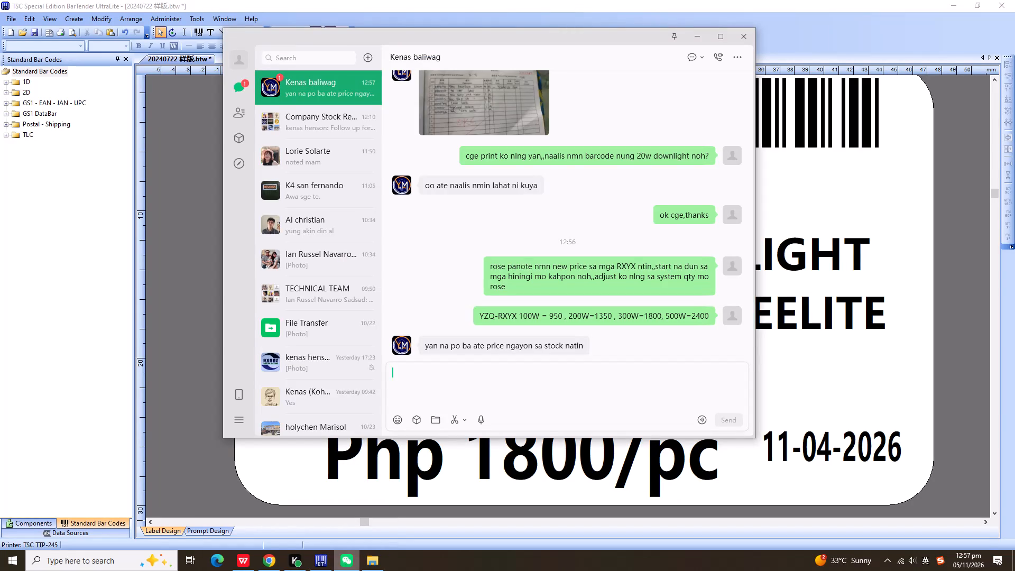
click(442, 389)
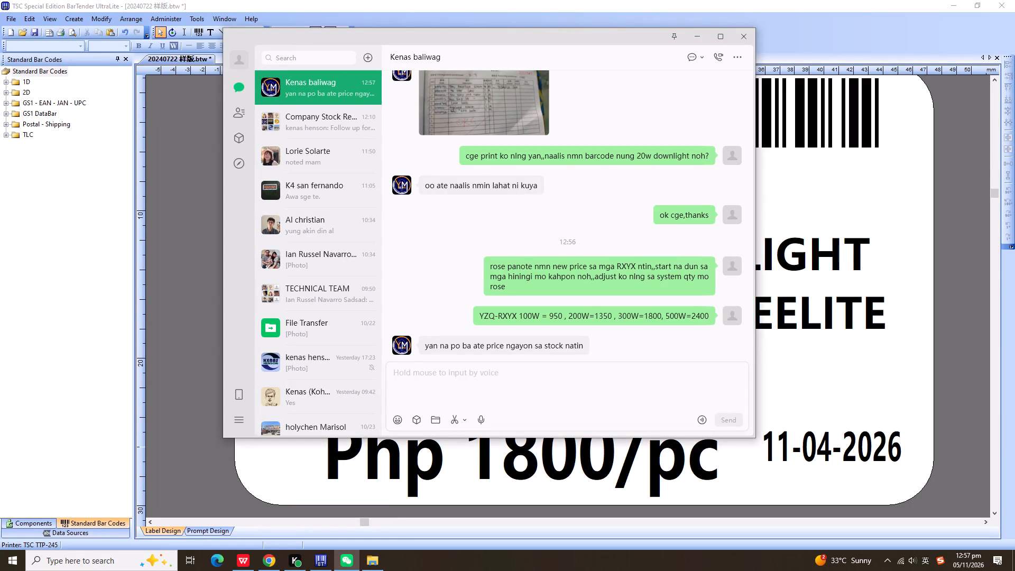
text(yung)
key(space)
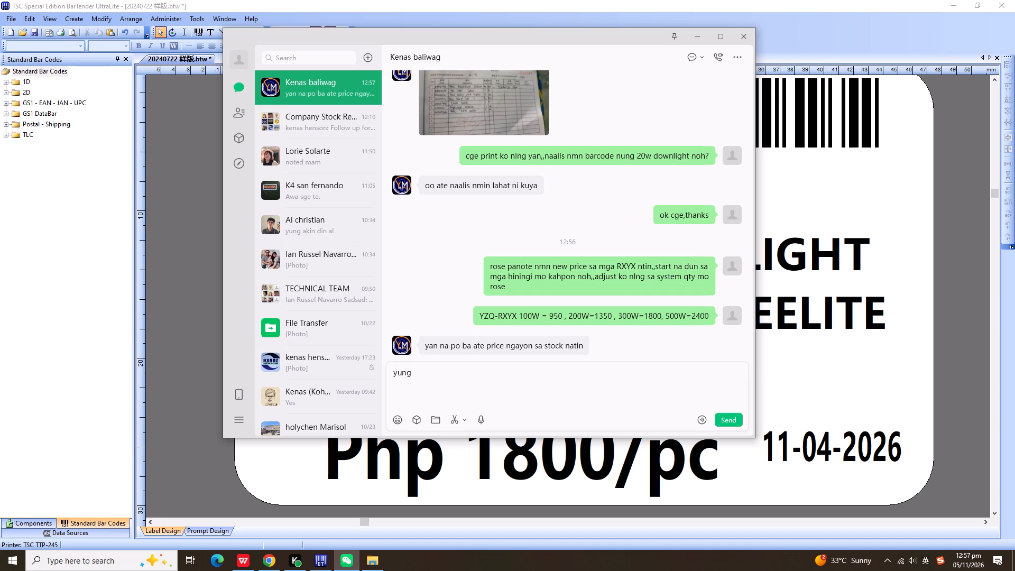
text(tig 2pcs ka)
key(BackSpace)
key(BackSpace)
text(lang na kinuha mo kha[p)
key(BackSpace)
key(BackSpace)
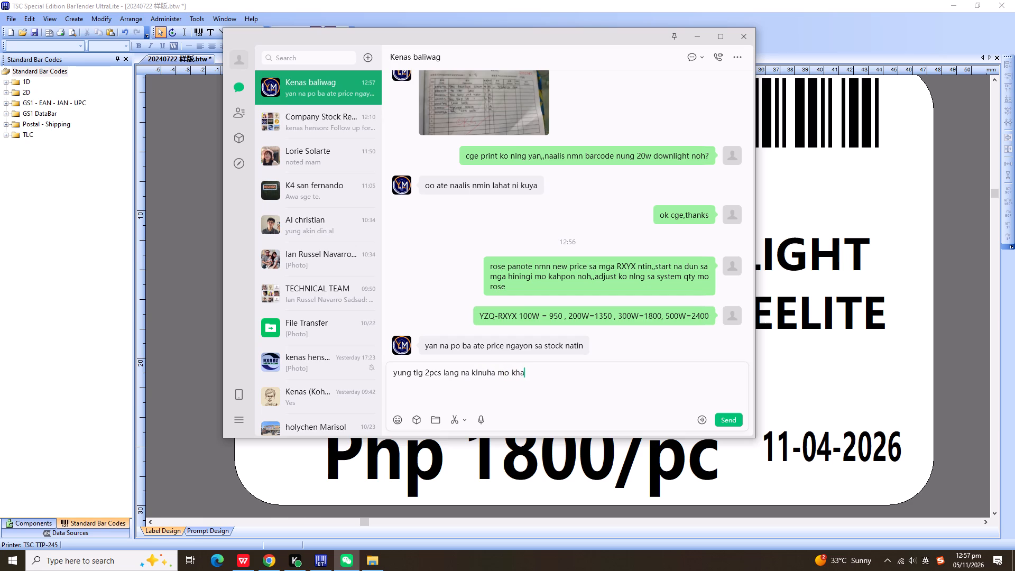
text(pon rose)
key(Return)
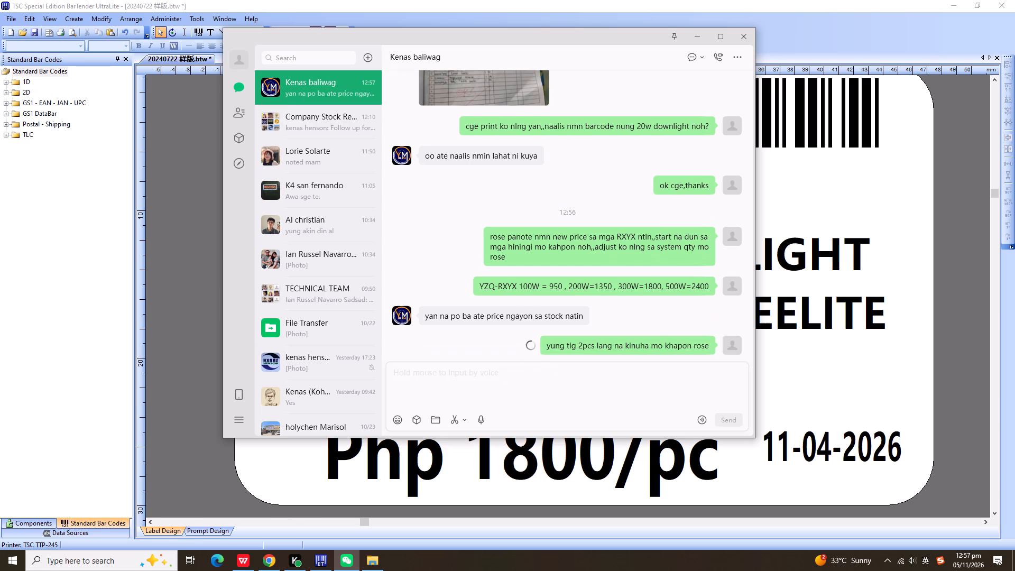
text(pero yung dating stocks mo kung)
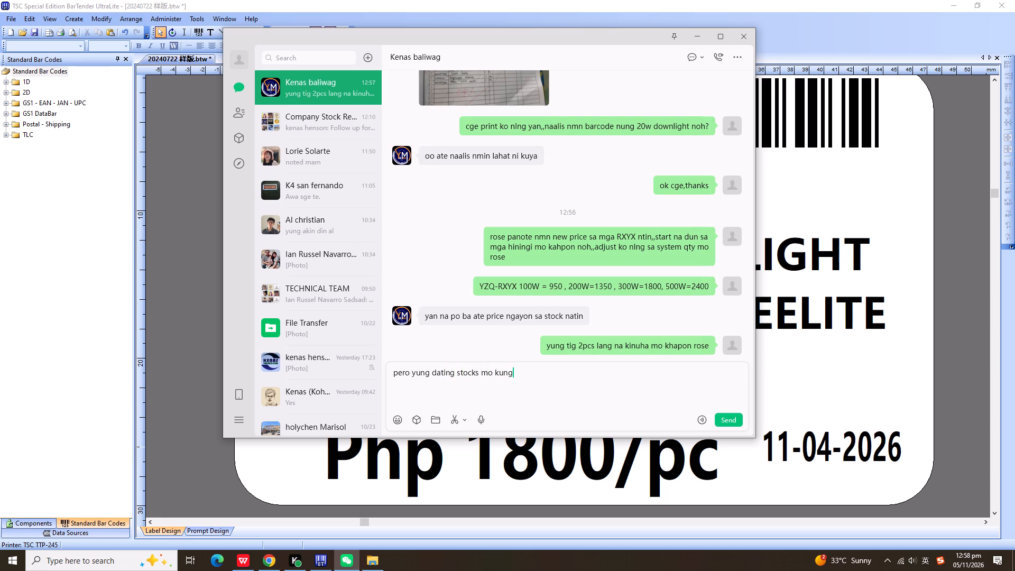
key(space)
text(meron,,old price pdin nn)
key(BackSpace)
text(mn sila)
key(Return)
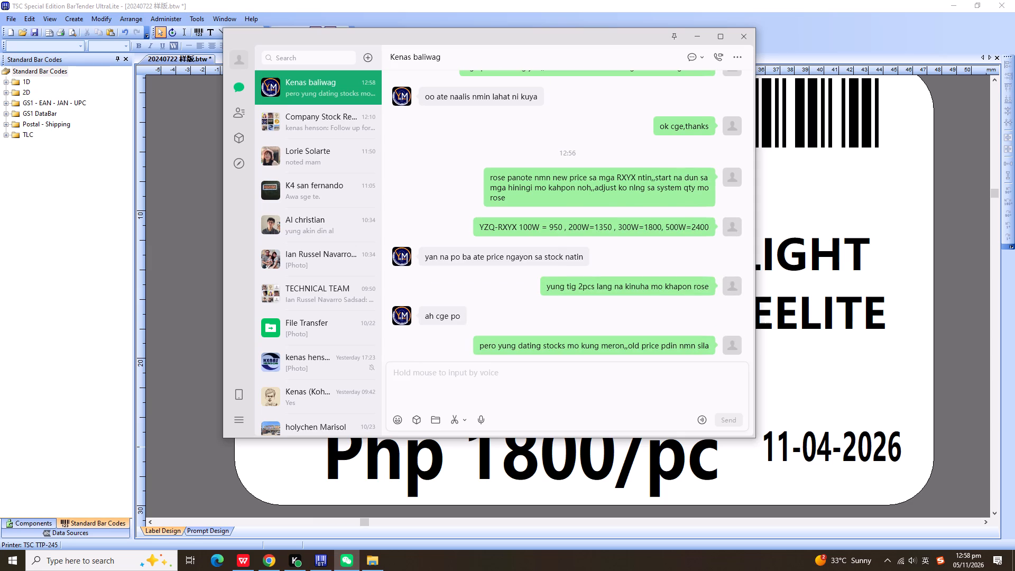
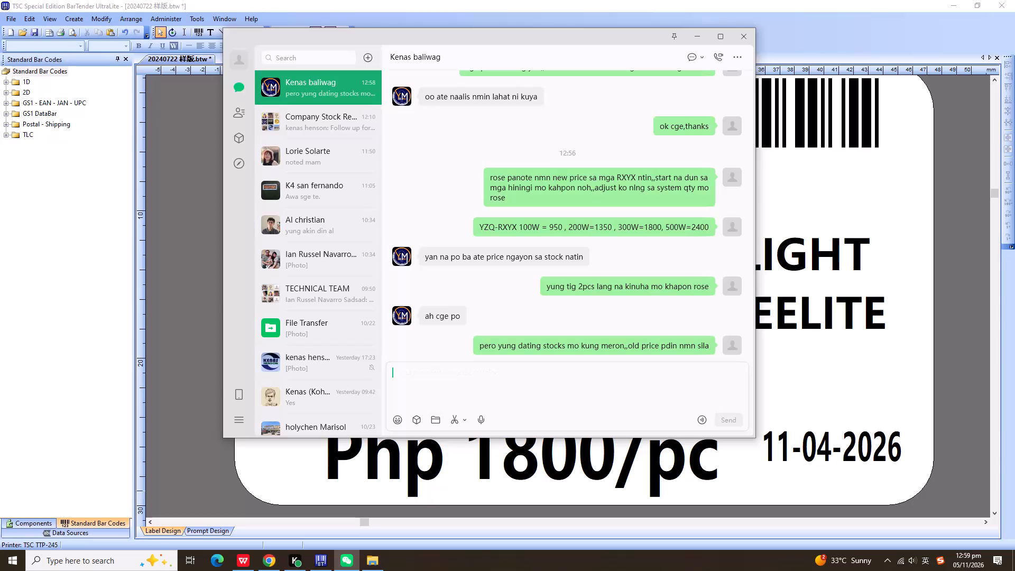
Switch to BarTender and set the label's barcode data to 010402930.
click(322, 560)
double_click(590, 163)
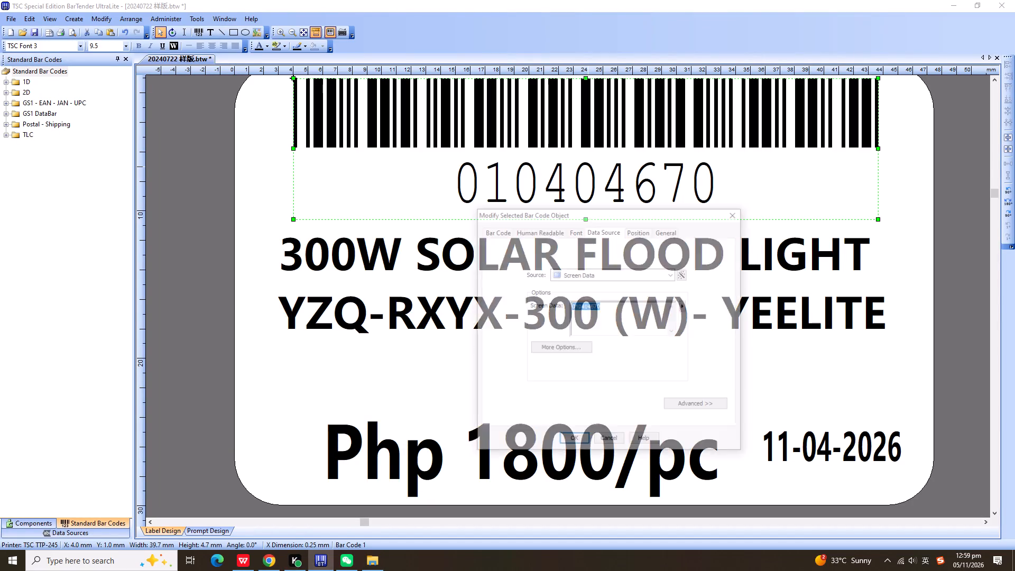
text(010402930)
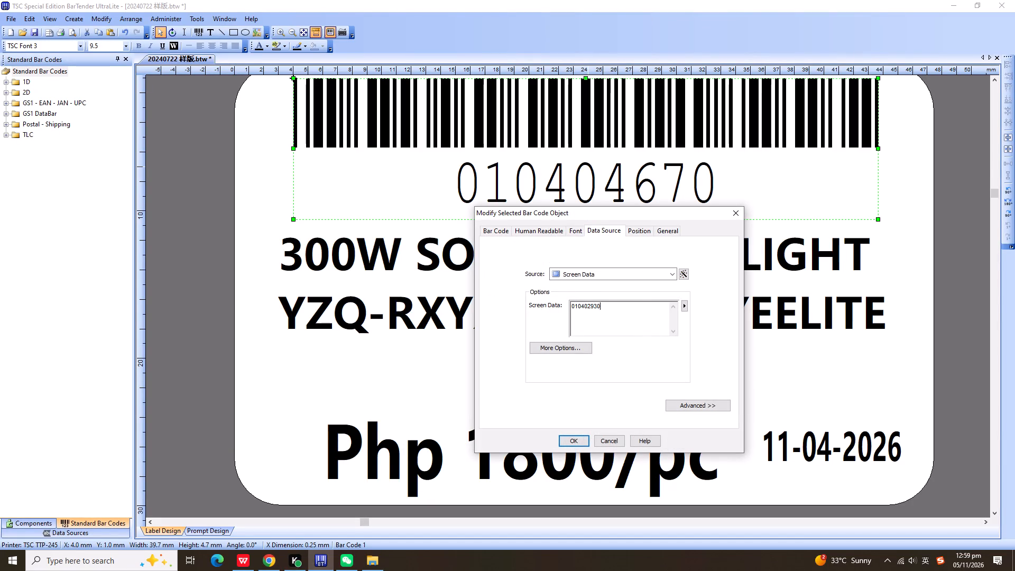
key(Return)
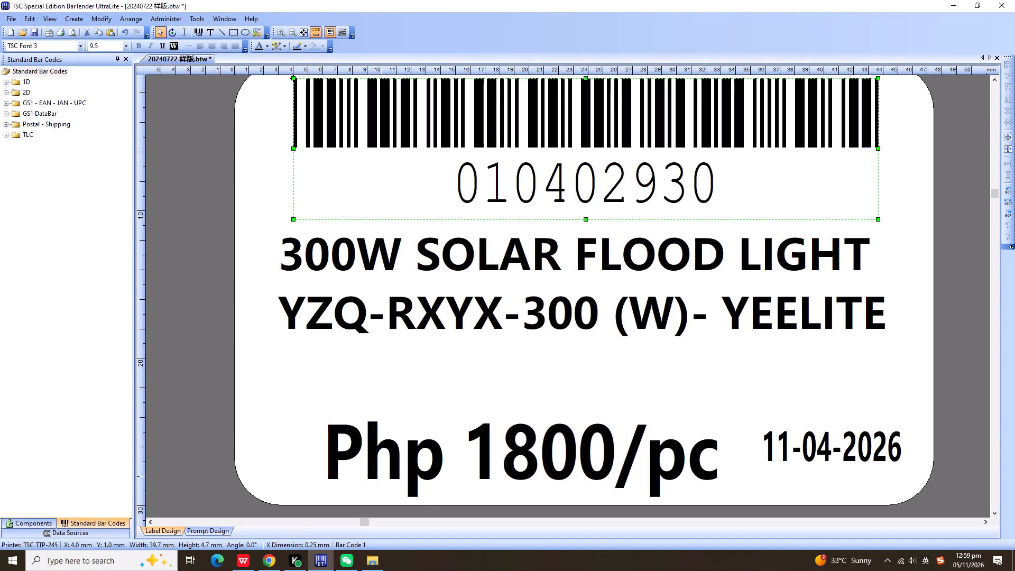
Copy the "500W SOLAR FLOOD LIGHT YZQ-RXYX-500 (W)- YEELITE" description from the WPS request stocks sheet into the BarTender label's description text.
click(239, 567)
click(281, 263)
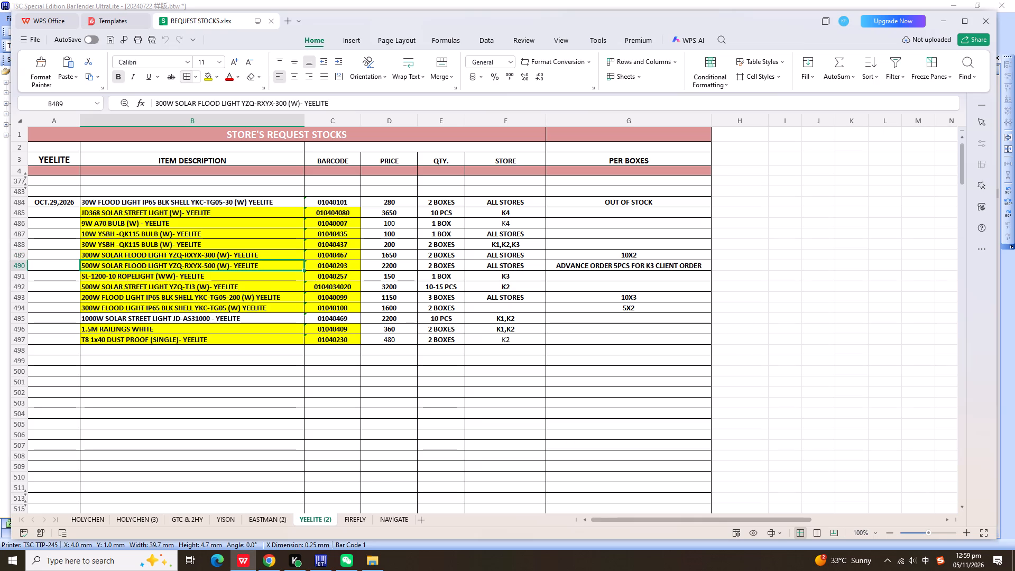
key(ctrl+c)
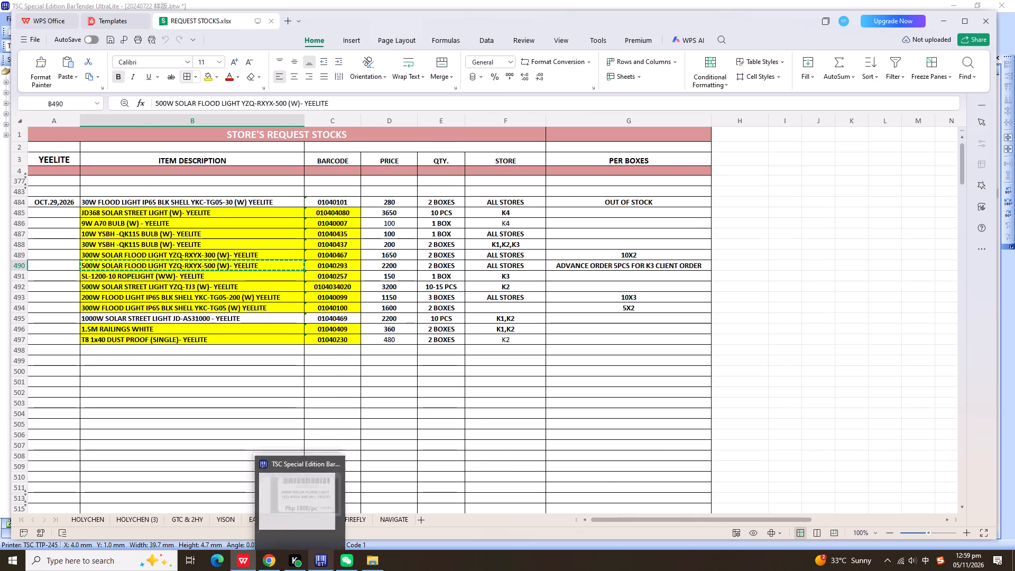
click(325, 560)
double_click(475, 297)
key(ctrl+v)
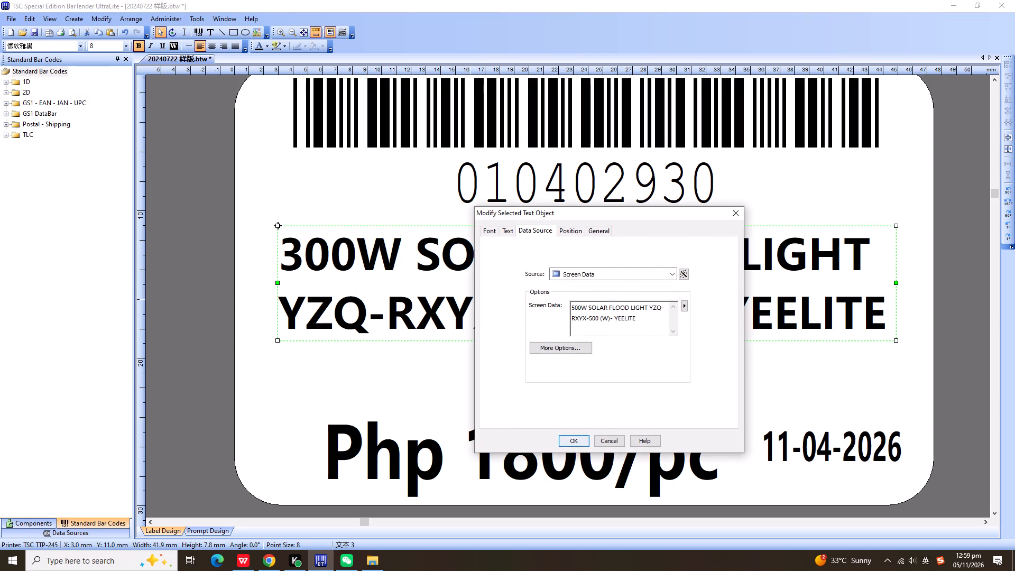
click(576, 438)
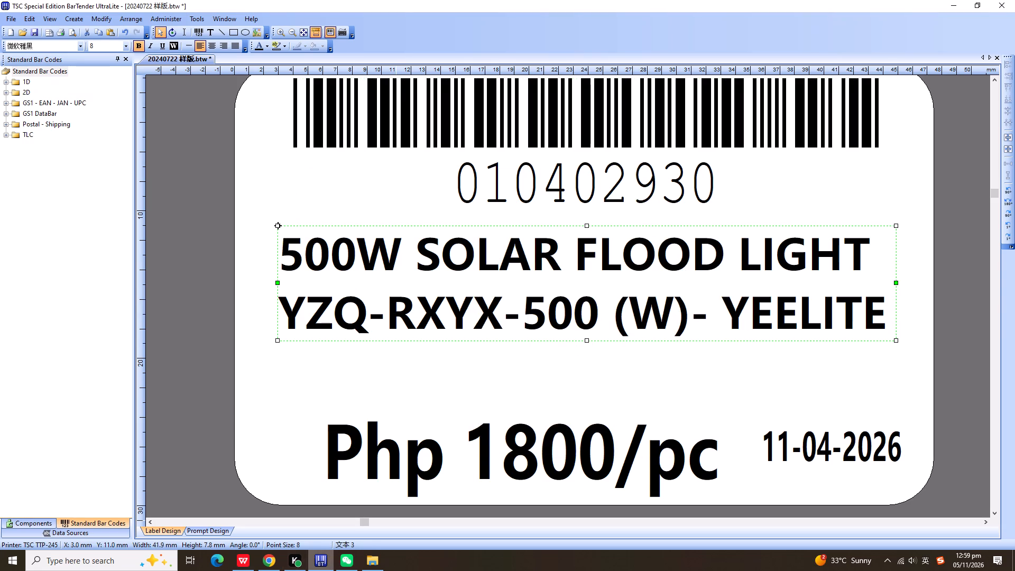
Look up the new YZQ-RXYX 500W price in the Weixin chats and set the BarTender label's price text to Php 2400/pc.
click(346, 561)
click(339, 126)
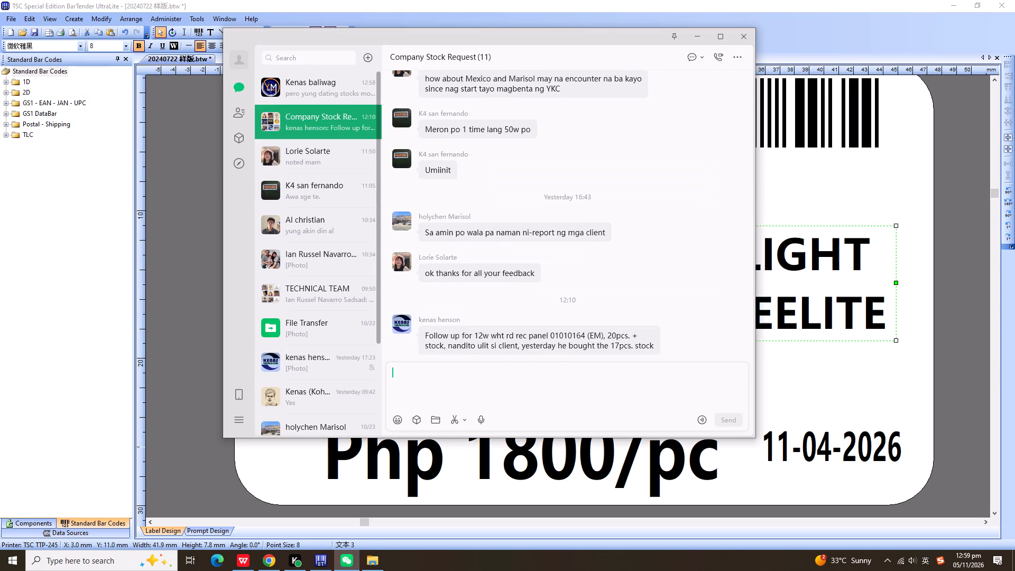
click(333, 159)
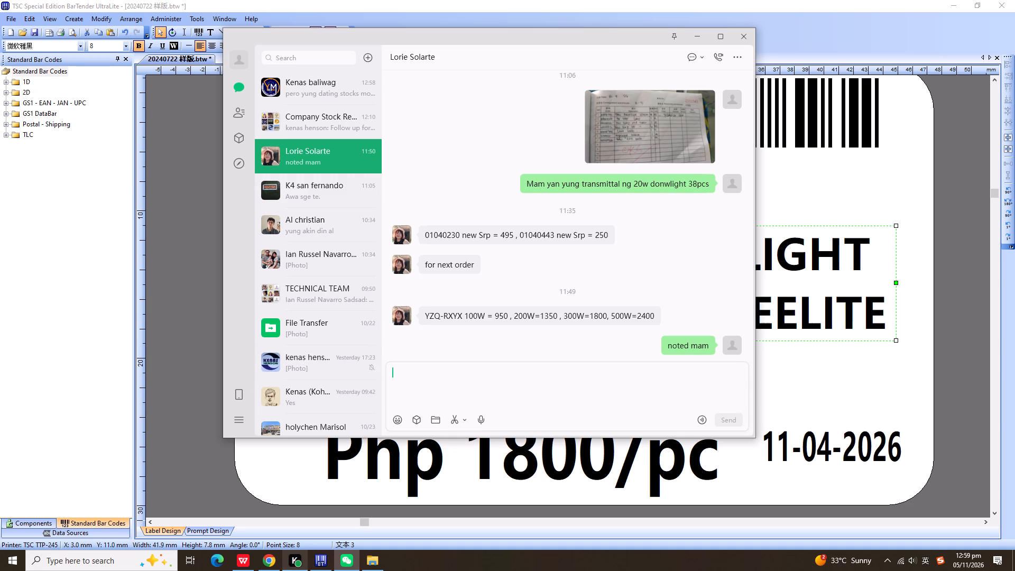
click(245, 565)
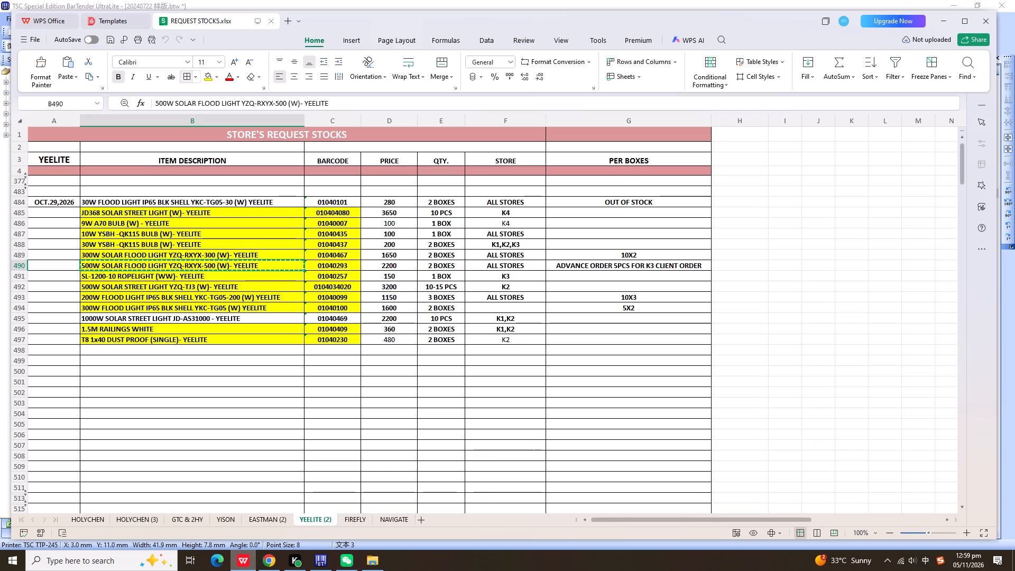
click(338, 561)
click(324, 565)
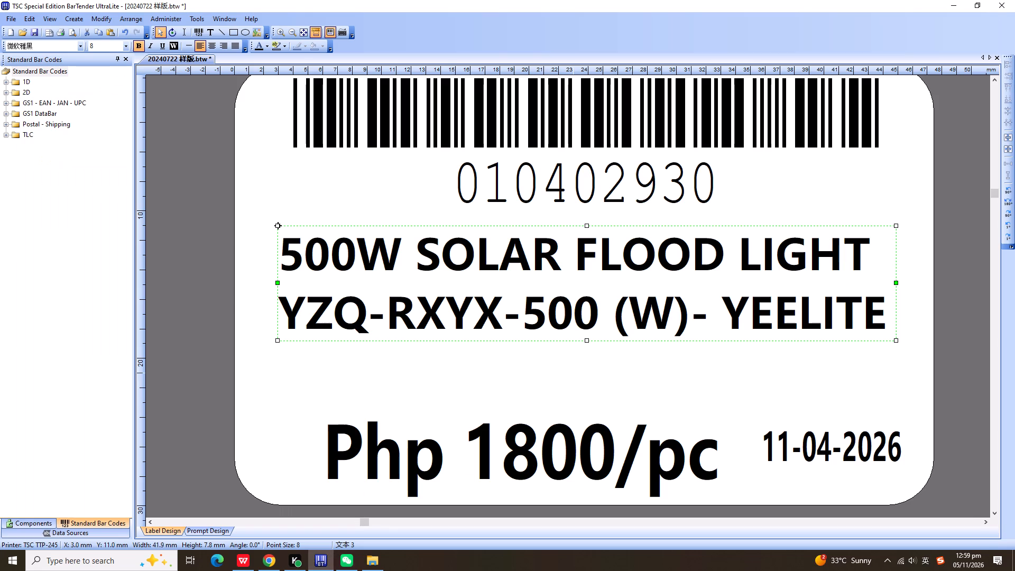
click(546, 443)
click(542, 444)
double_click(565, 429)
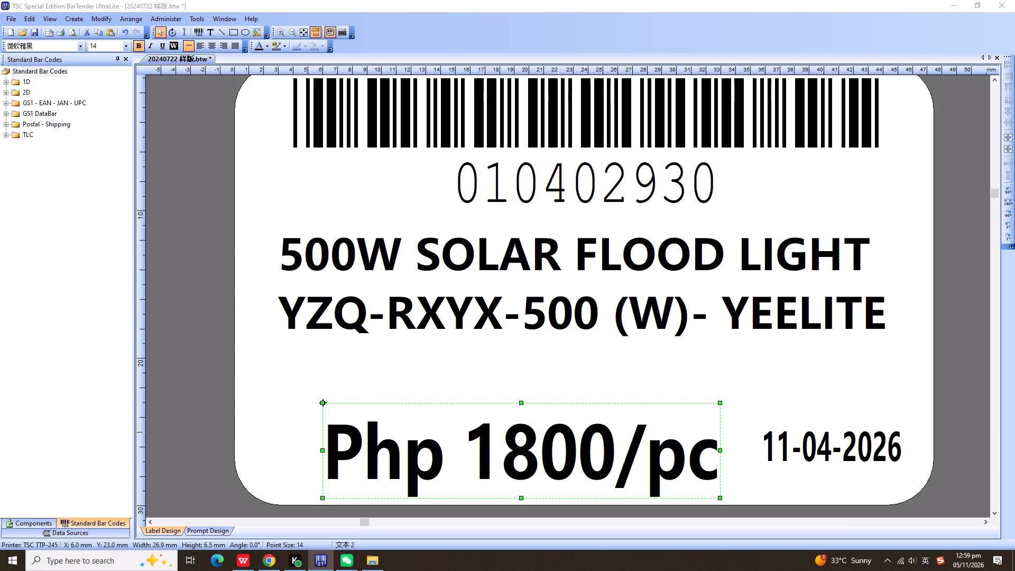
click(590, 307)
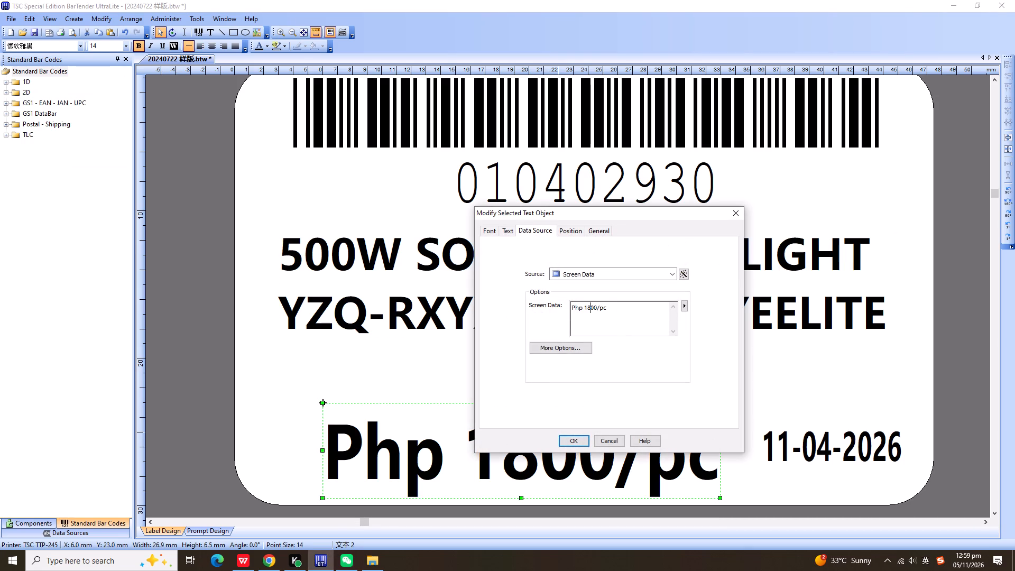
key(BackSpace)
key(BackSpace)
text(24)
key(Return)
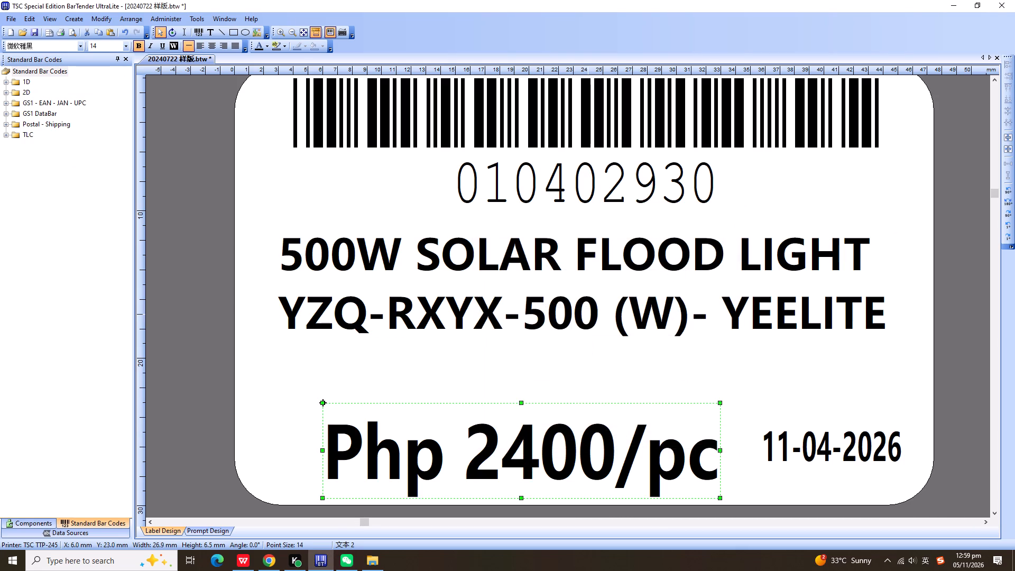
click(816, 376)
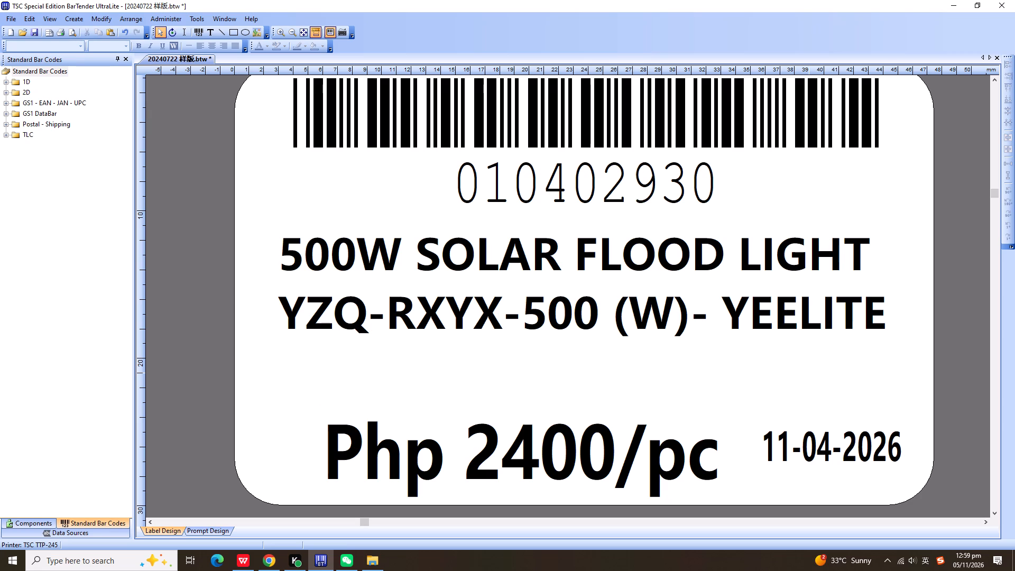
Print 11 identical copies of the 500W solar flood light label on the TSC TTP-245.
key(ctrl+p)
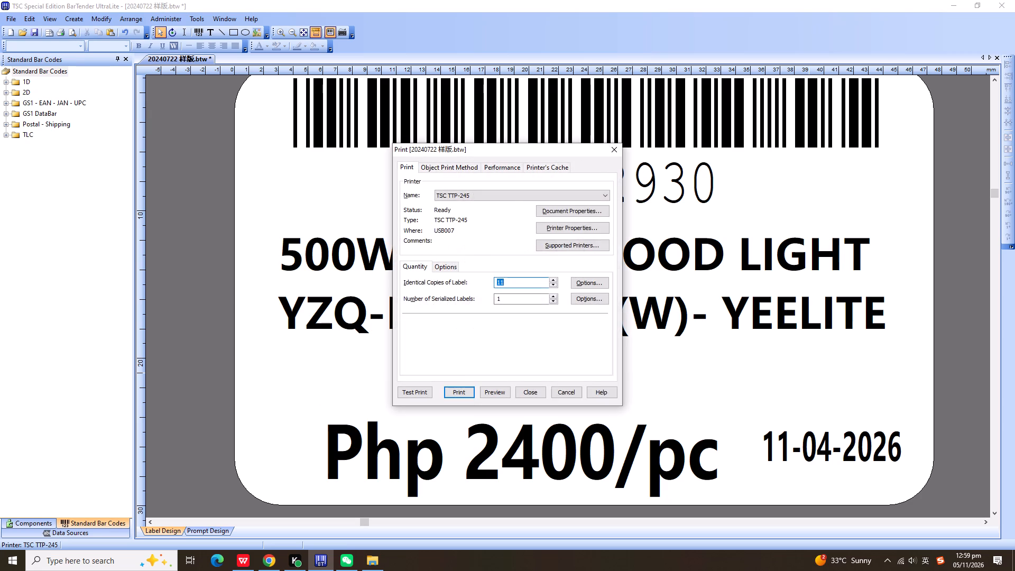
key(Return)
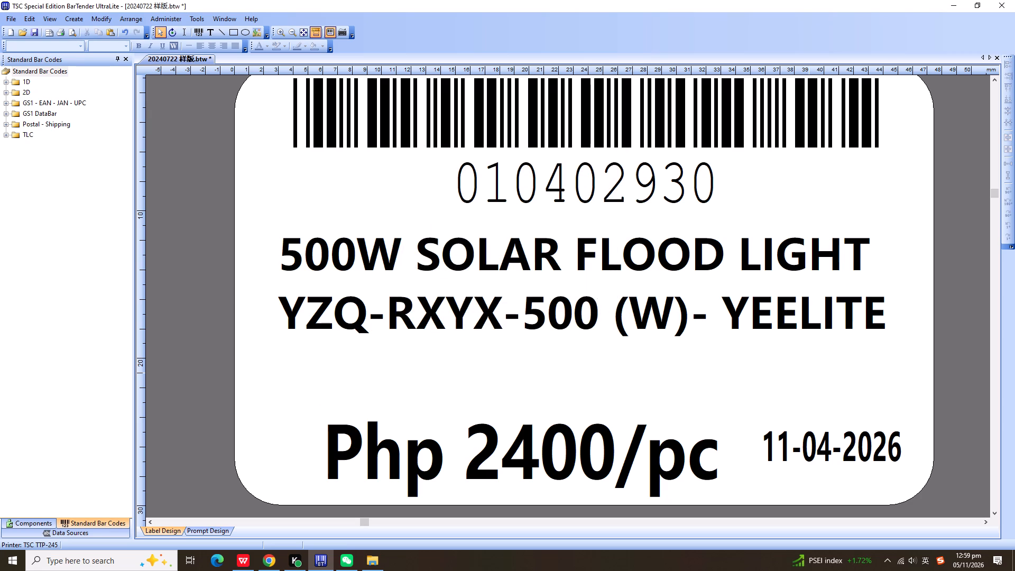
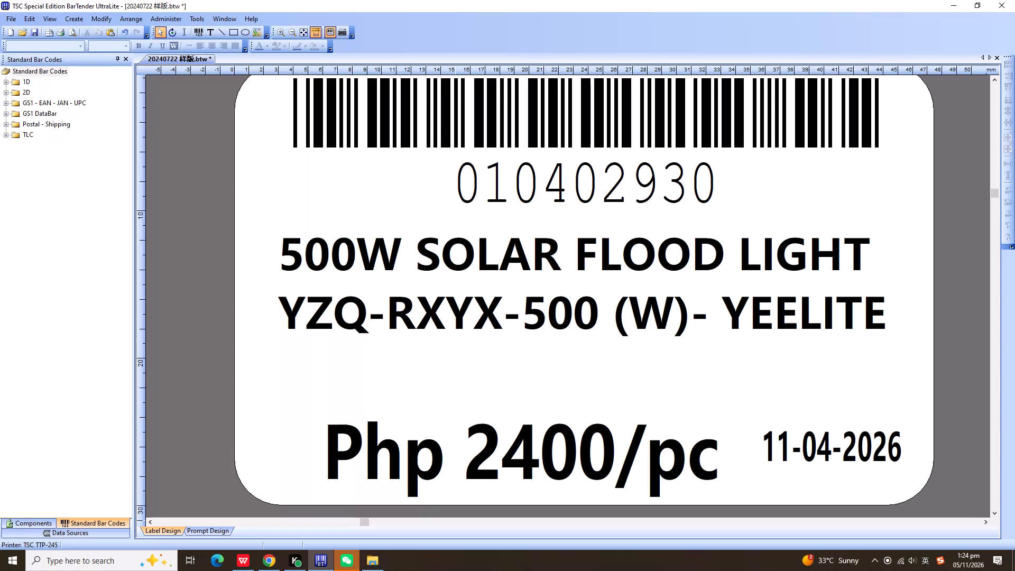
Switch to Weixin and read the latest messages in the Company Stock Request group chat.
click(347, 558)
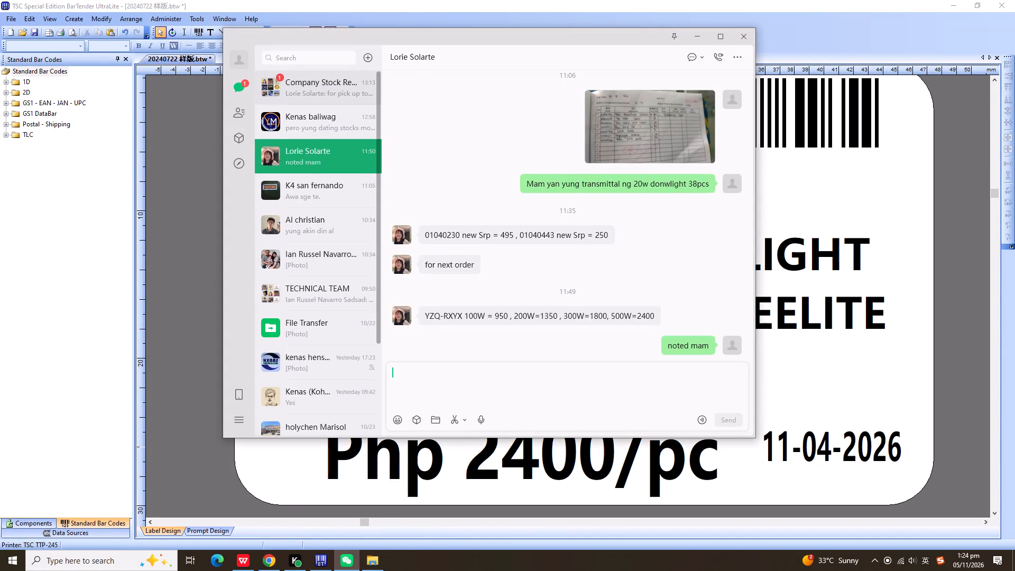
click(324, 95)
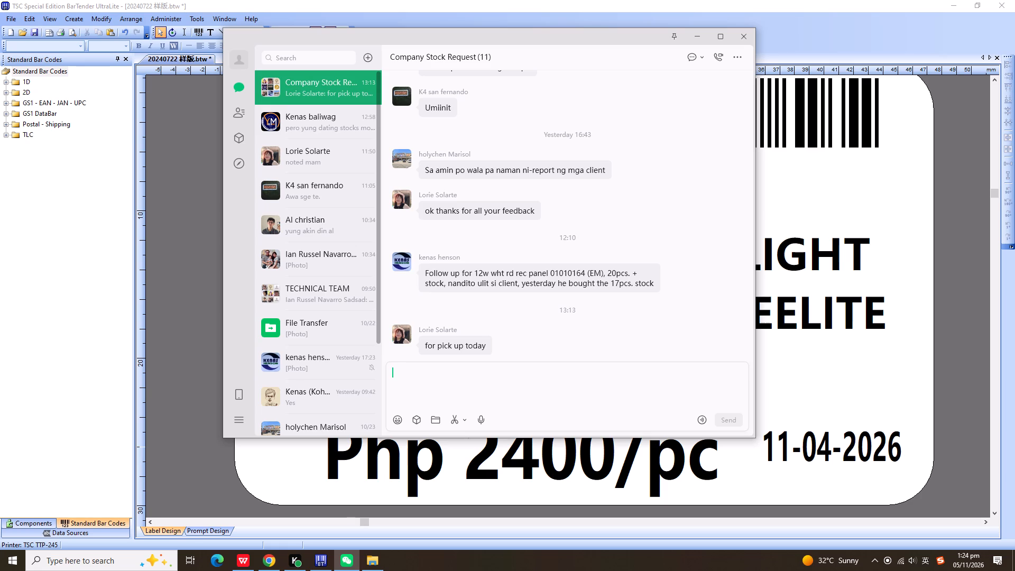
click(695, 36)
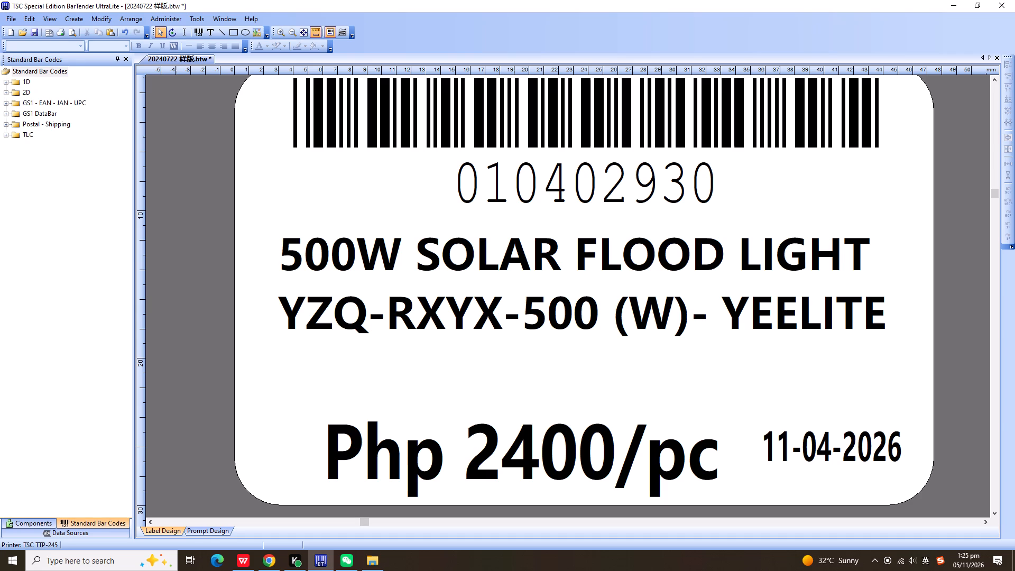
click(348, 564)
click(314, 128)
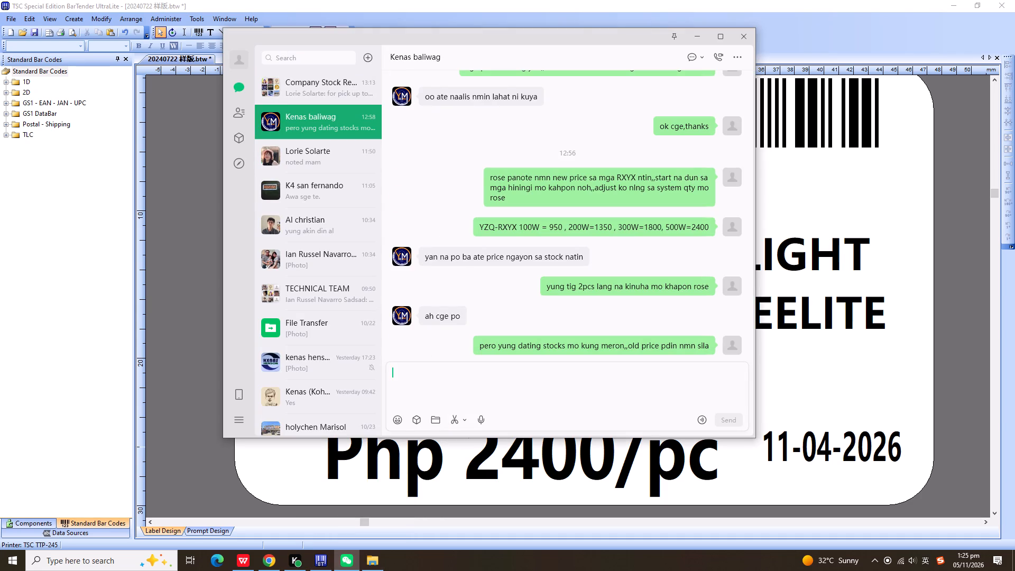
click(445, 380)
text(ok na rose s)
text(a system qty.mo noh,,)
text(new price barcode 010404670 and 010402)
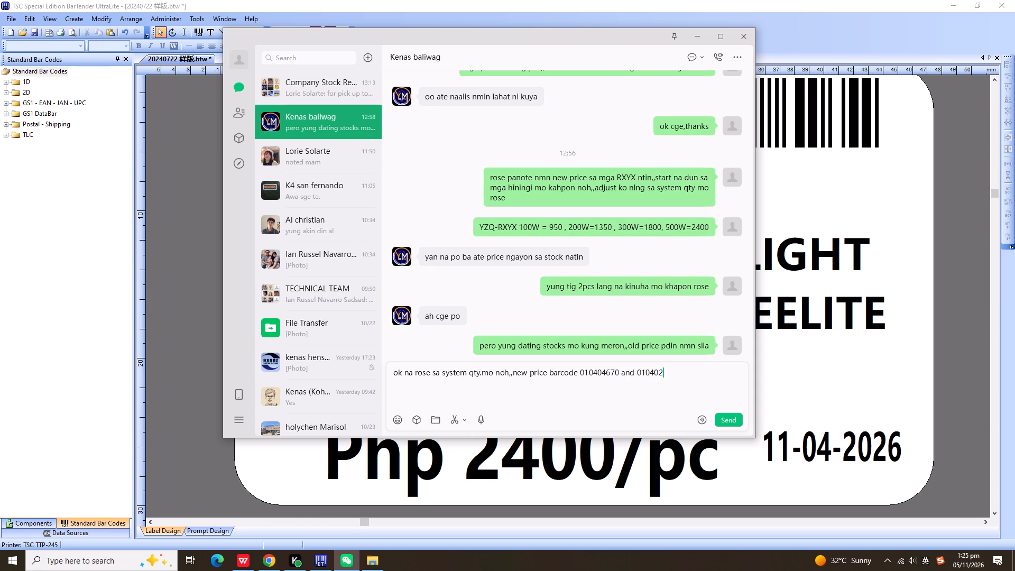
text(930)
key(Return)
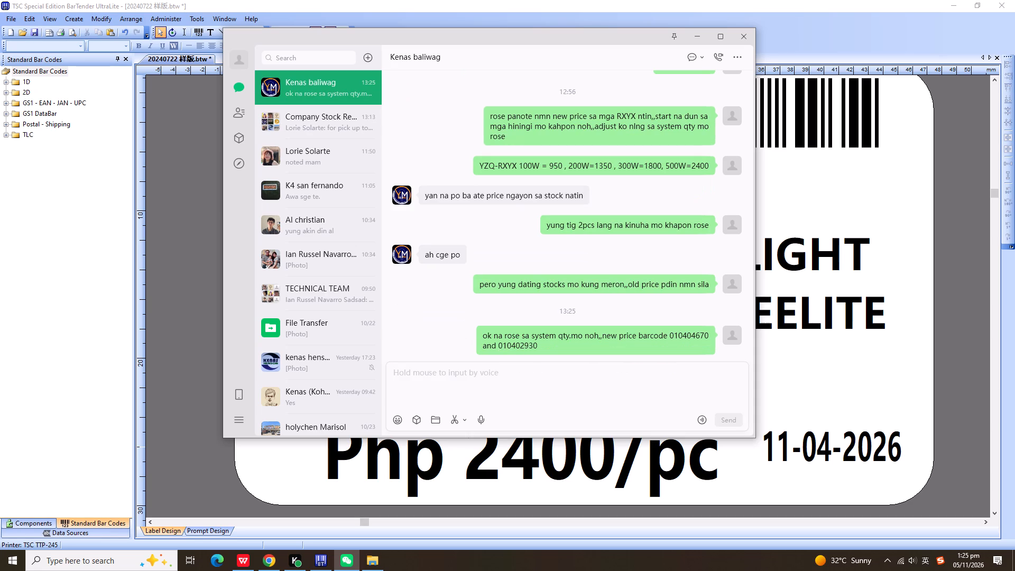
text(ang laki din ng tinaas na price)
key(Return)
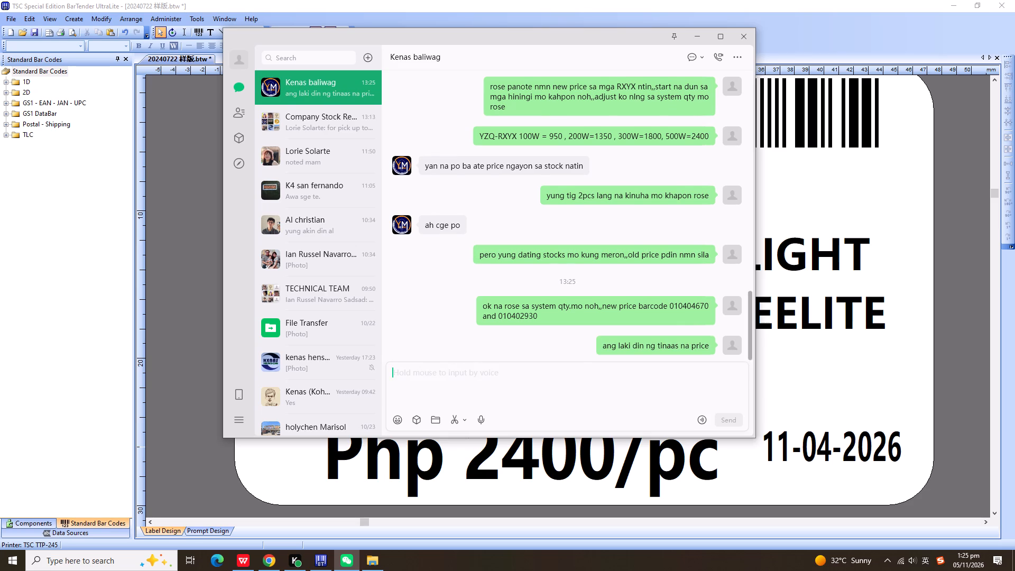
Bring up the Weixin chat with the YZQ-RXYX prices, and set the BarTender label's barcode data to 010402870.
click(350, 158)
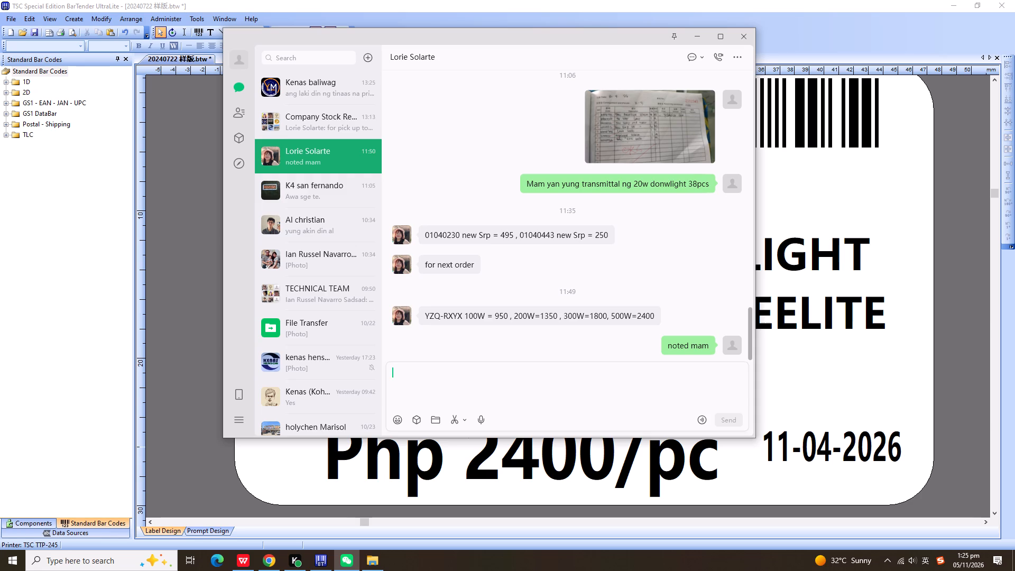
click(315, 558)
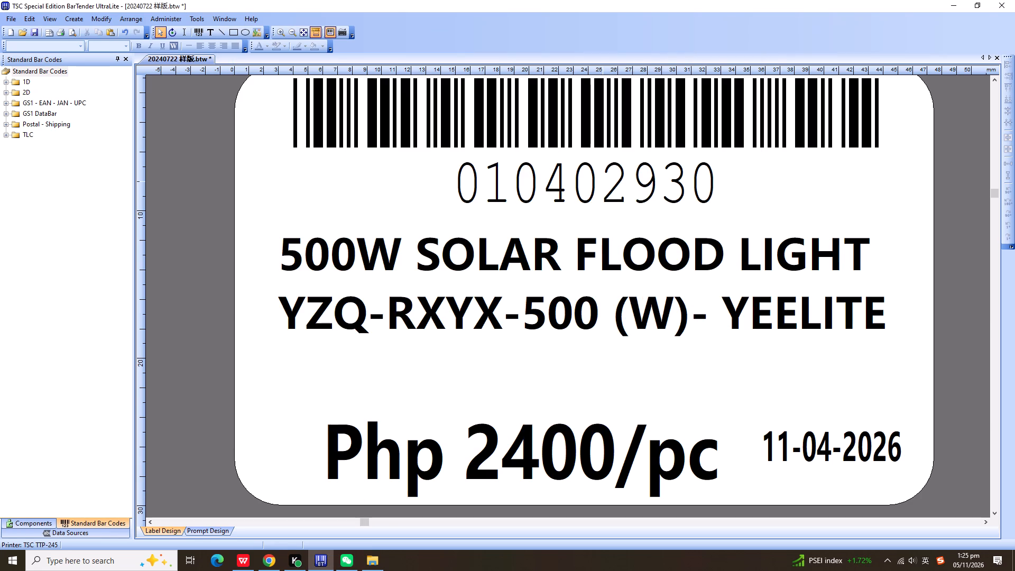
double_click(596, 189)
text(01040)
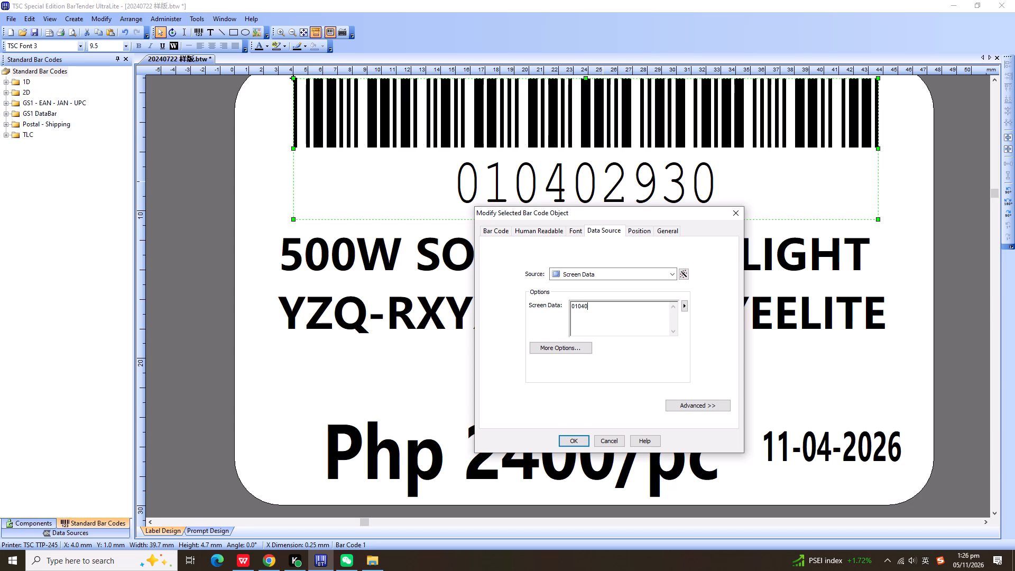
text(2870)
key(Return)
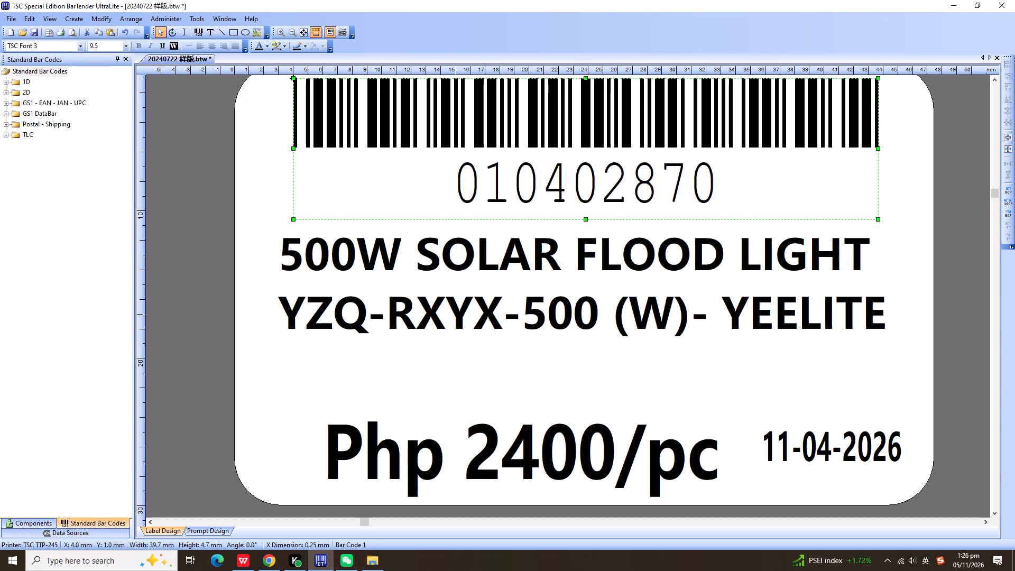
Change the label's description text to "100W SOLAR FLOOD LIGHT YZQ-RXYX-100 (W)- YEELITE".
double_click(460, 320)
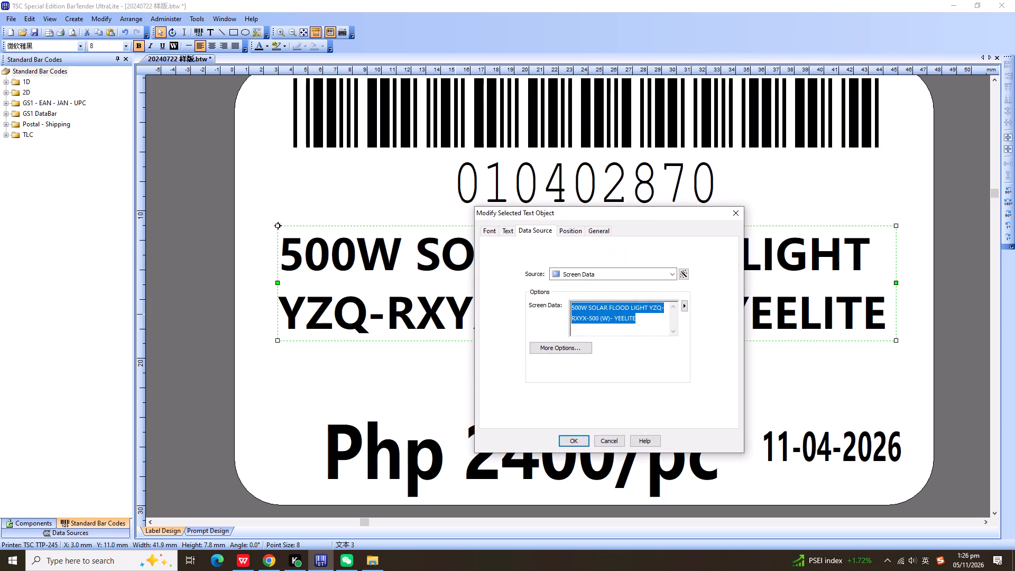
click(575, 310)
key(BackSpace)
key(1)
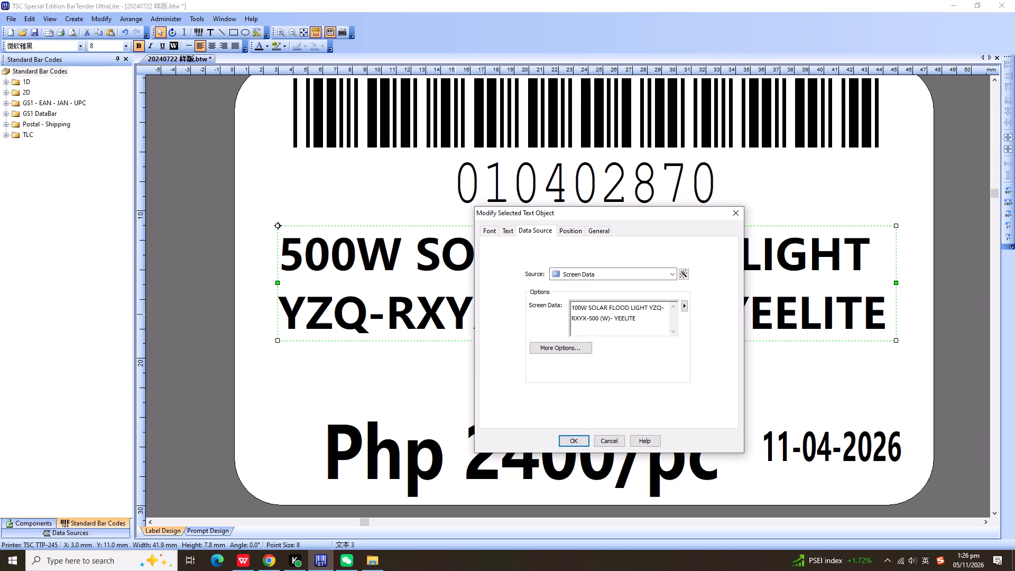
click(593, 319)
key(BackSpace)
key(1)
click(575, 436)
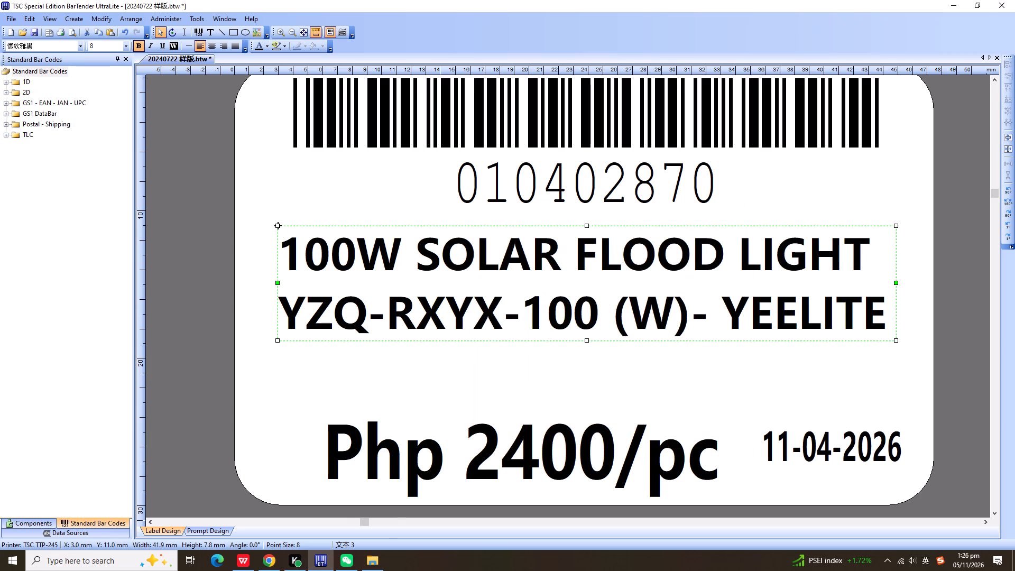
Look up the new YZQ-RXYX 100W price in Weixin and set the BarTender label's price text to Php 950/pc.
click(349, 561)
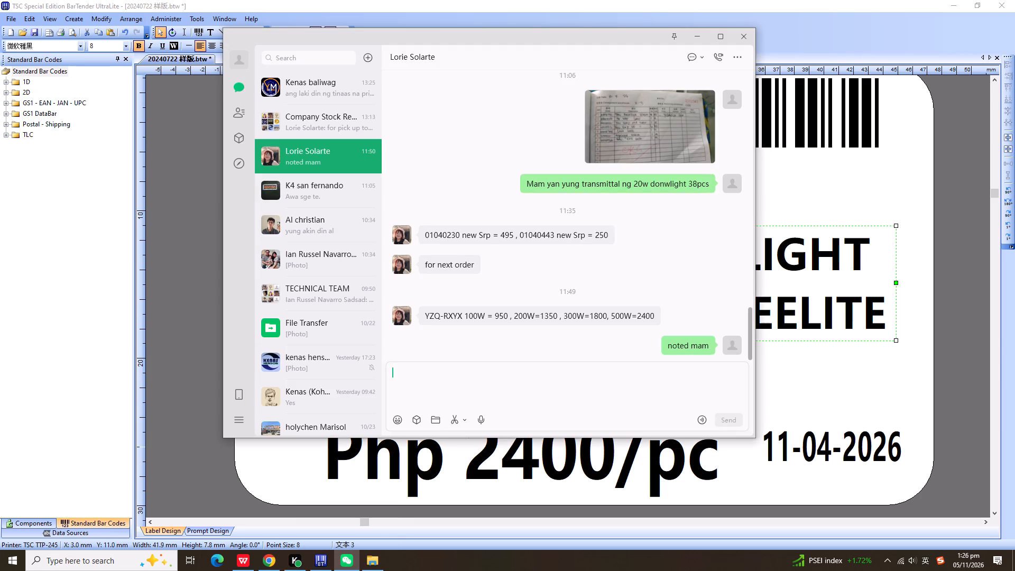
click(549, 464)
double_click(549, 464)
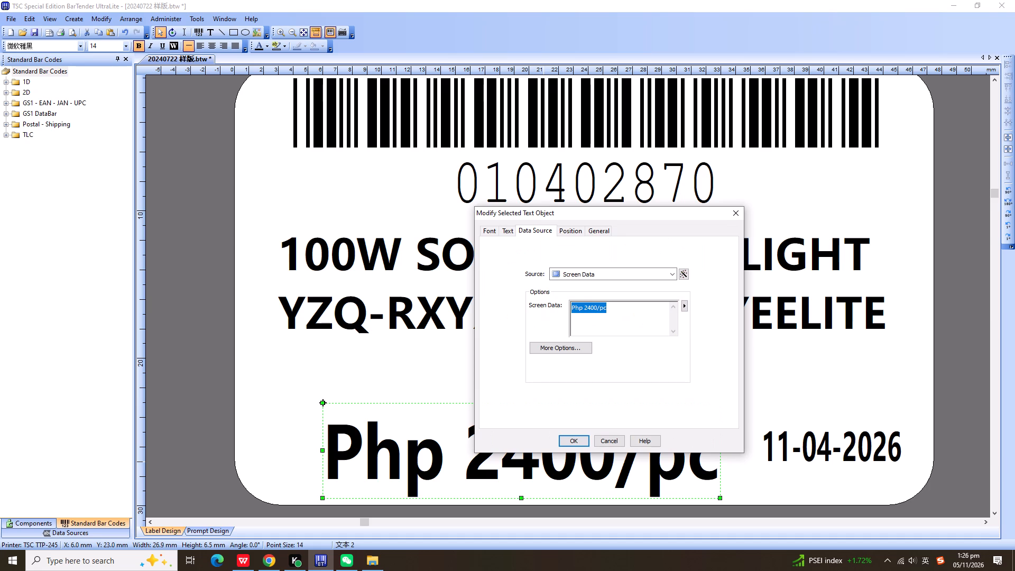
click(594, 310)
key(BackSpace)
key(BackSpace)
key(BackSpace)
text(95)
key(Return)
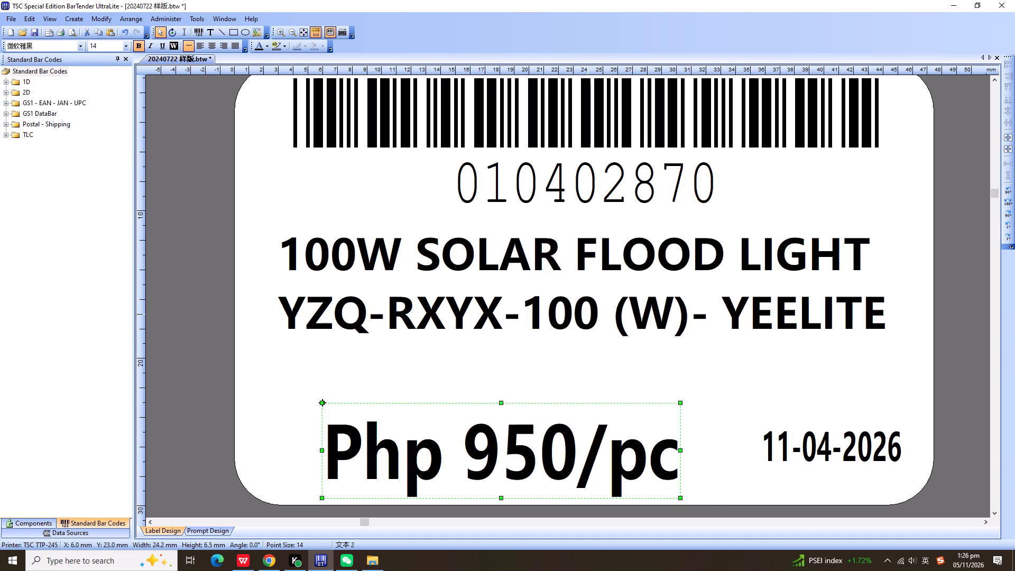
Print 5 identical copies of the 100W solar flood light label on the TSC TTP-245.
key(ctrl+p)
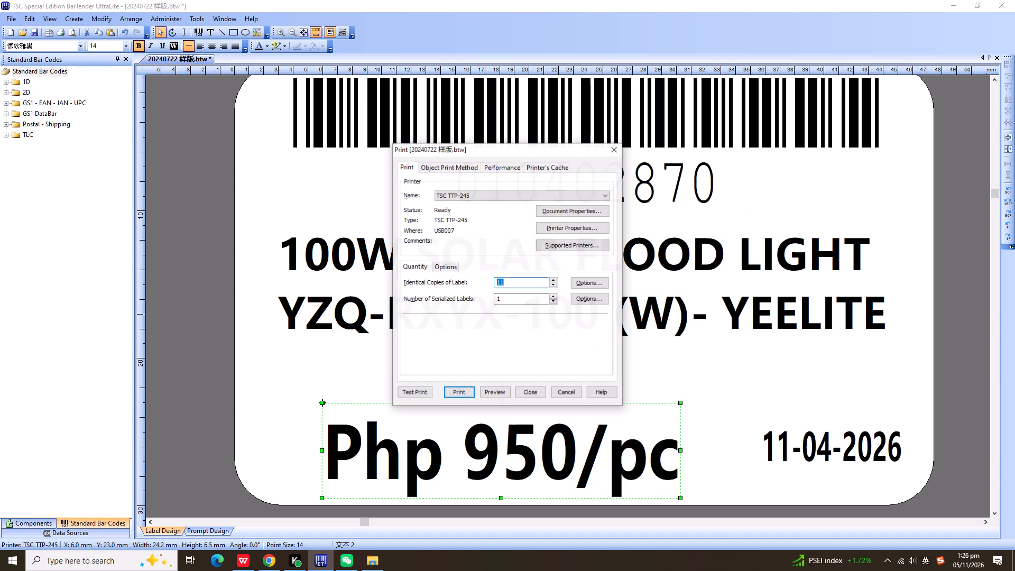
key(5)
key(Return)
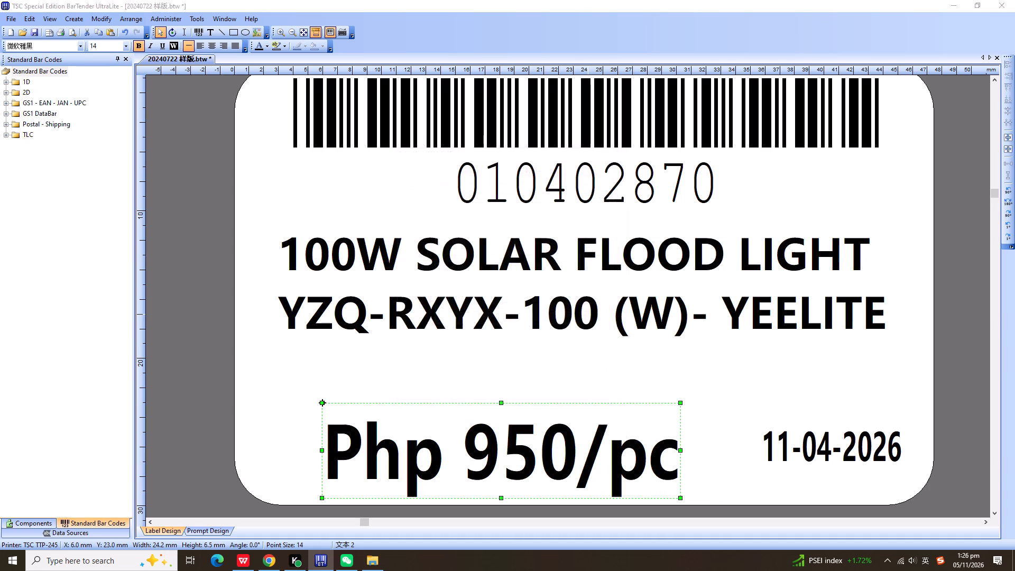
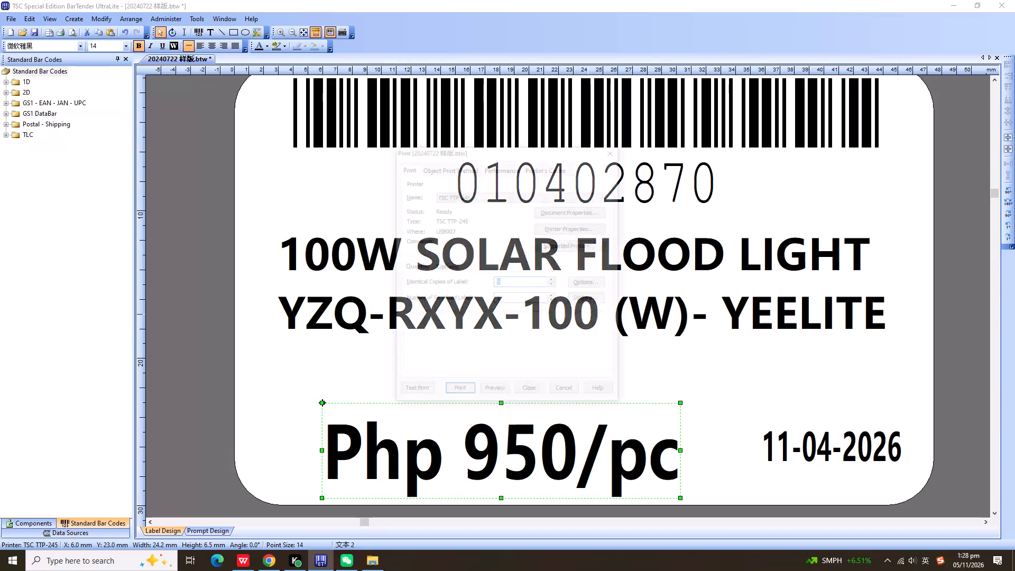
Submit the print job for the 100W solar flood light label.
key(Return)
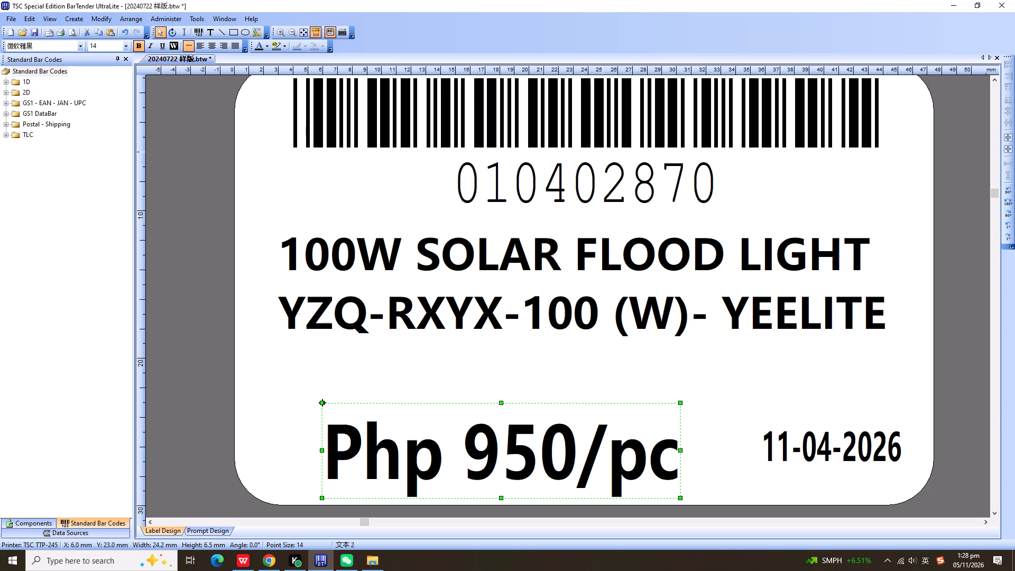
Set the label's barcode data to 010402880.
double_click(590, 177)
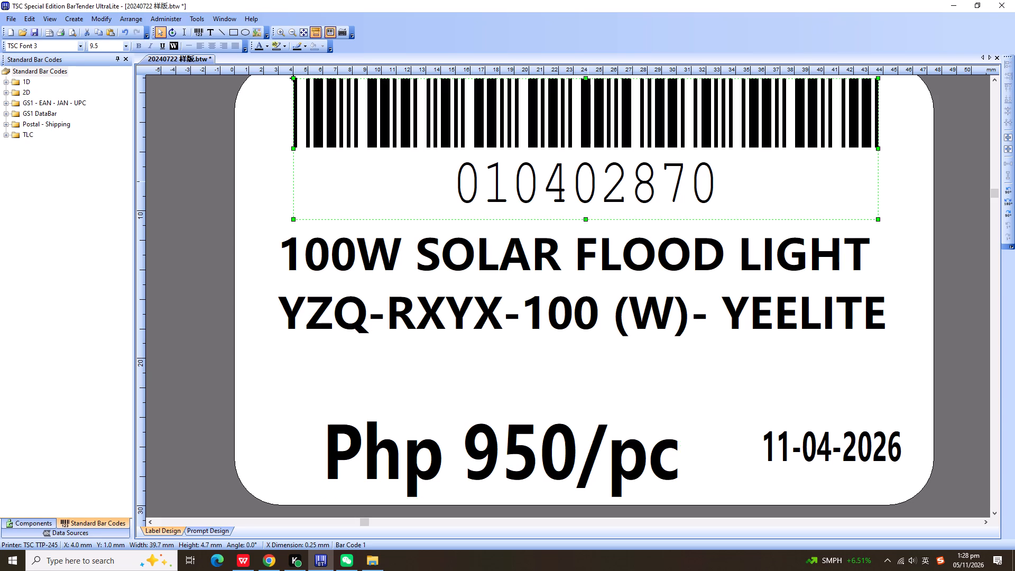
click(610, 307)
key(BackSpace)
key(BackSpace)
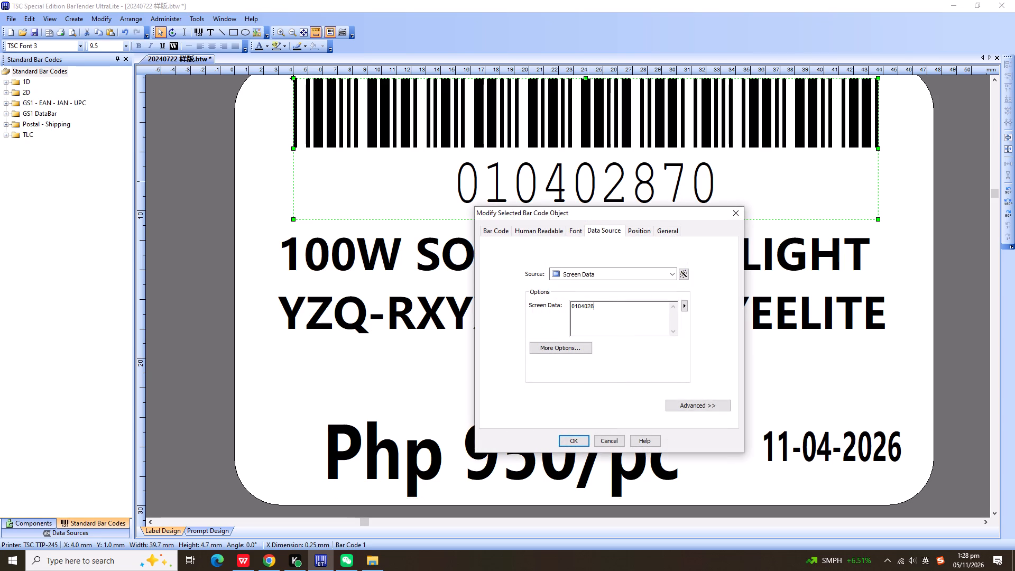
text(80)
key(Return)
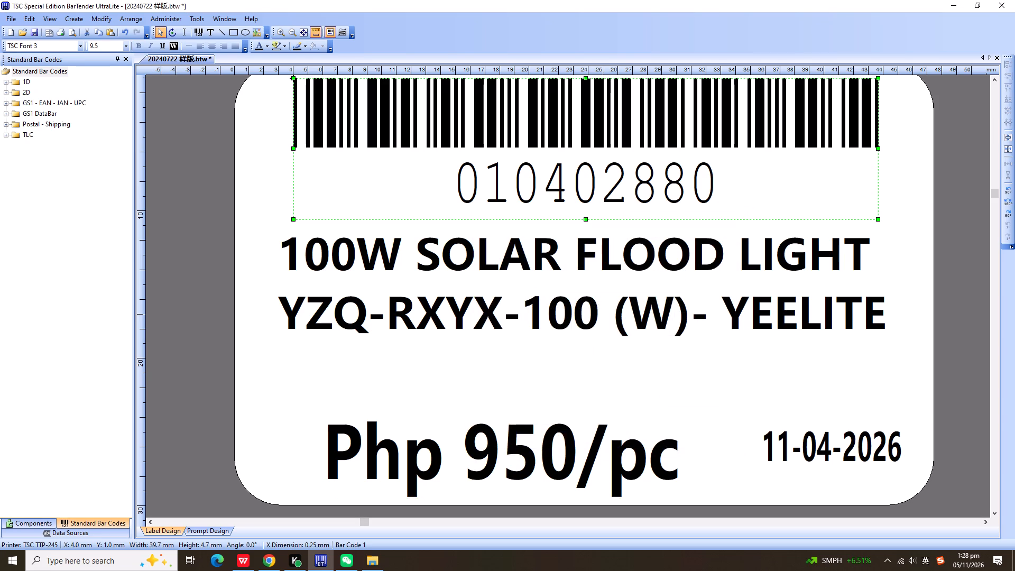
Change the label's description text to "200W SOLAR FLOOD LIGHT YZQ-RXYX-200 (W)- YEELITE".
double_click(491, 307)
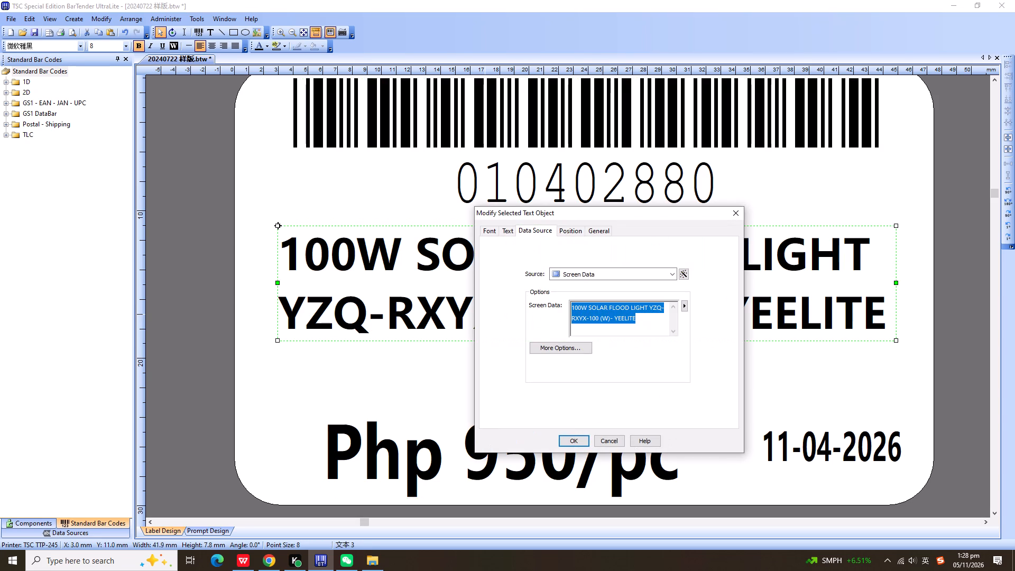
click(576, 303)
key(BackSpace)
key(2)
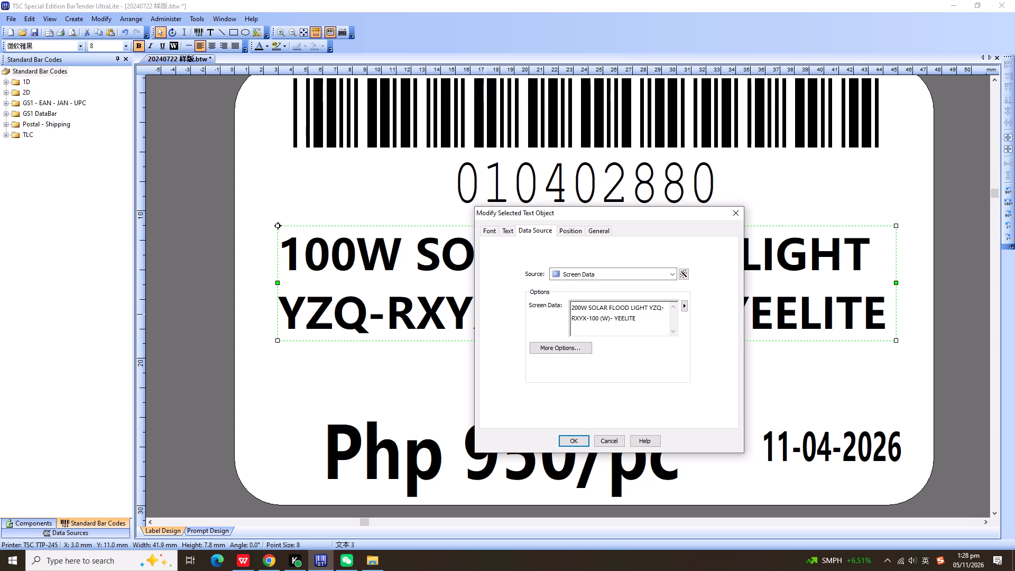
click(593, 319)
key(BackSpace)
key(2)
key(Return)
key(BackSpace)
click(569, 440)
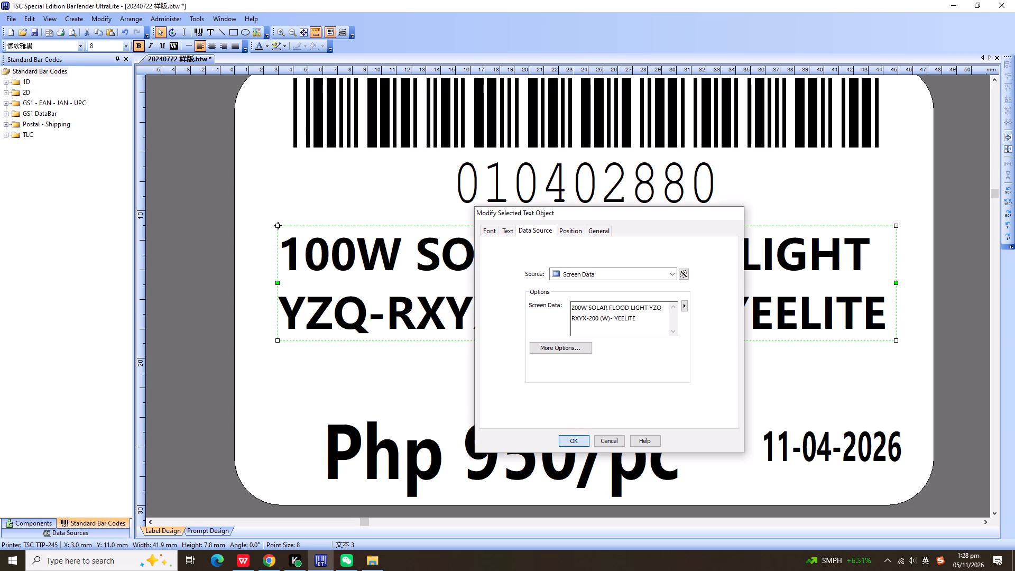
Check the new YZQ-RXYX 200W price in Weixin and set the BarTender label's price text to Php 1350/pc.
click(344, 563)
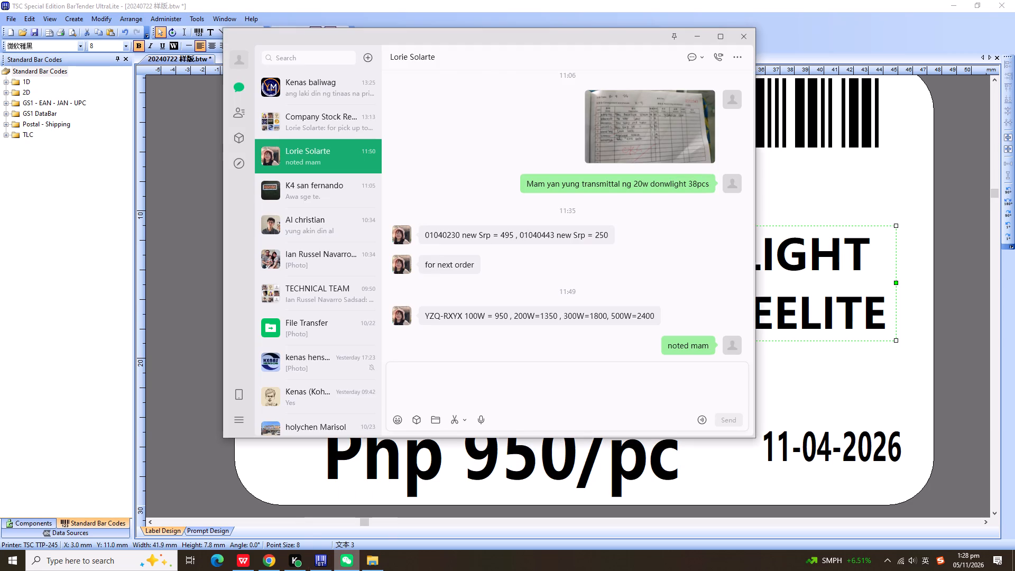
click(344, 563)
double_click(521, 434)
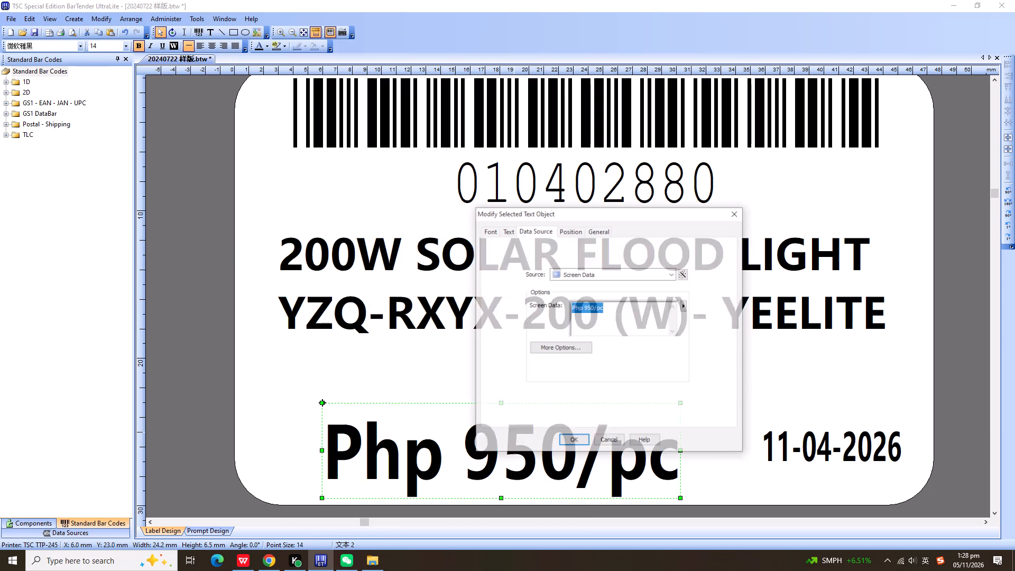
click(588, 309)
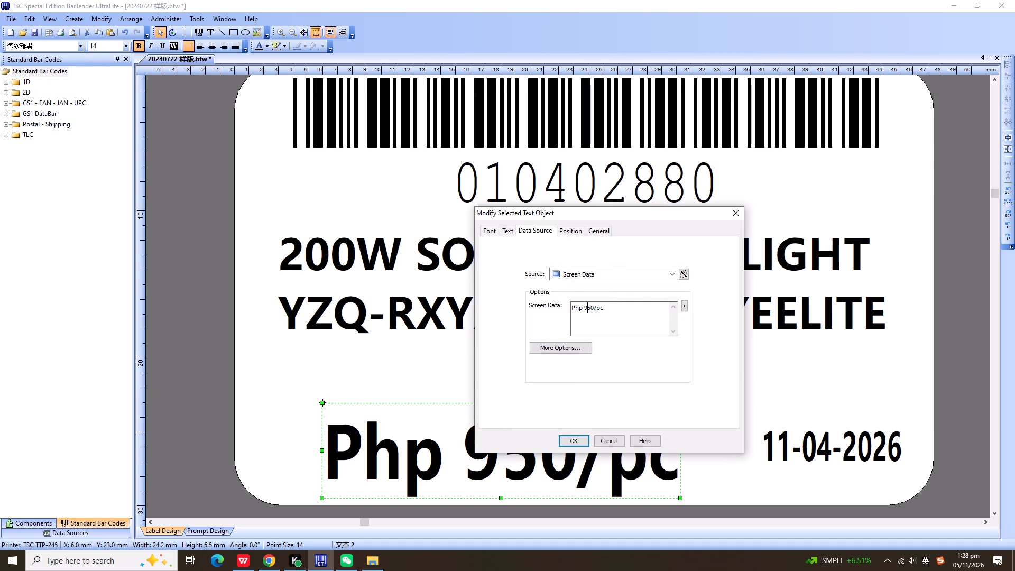
key(BackSpace)
text(13)
key(Return)
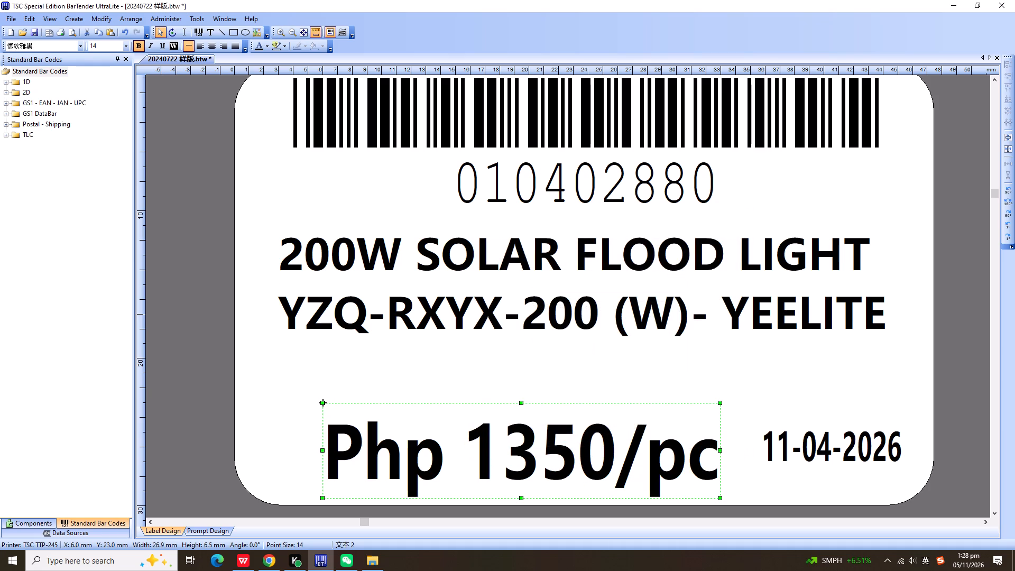
Print 10 identical copies of the 200W solar flood light label.
key(ctrl+p)
text(10)
key(Return)
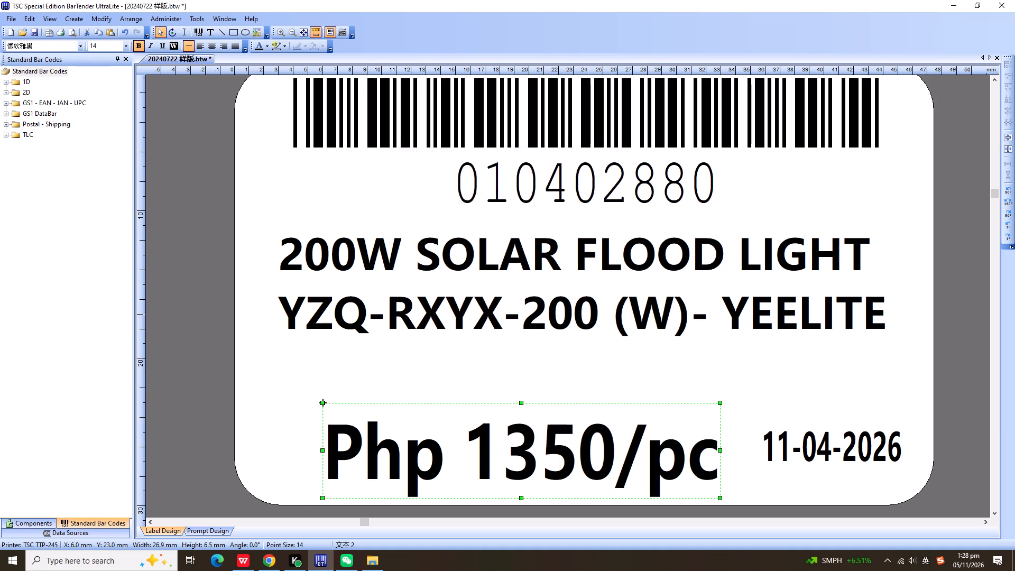
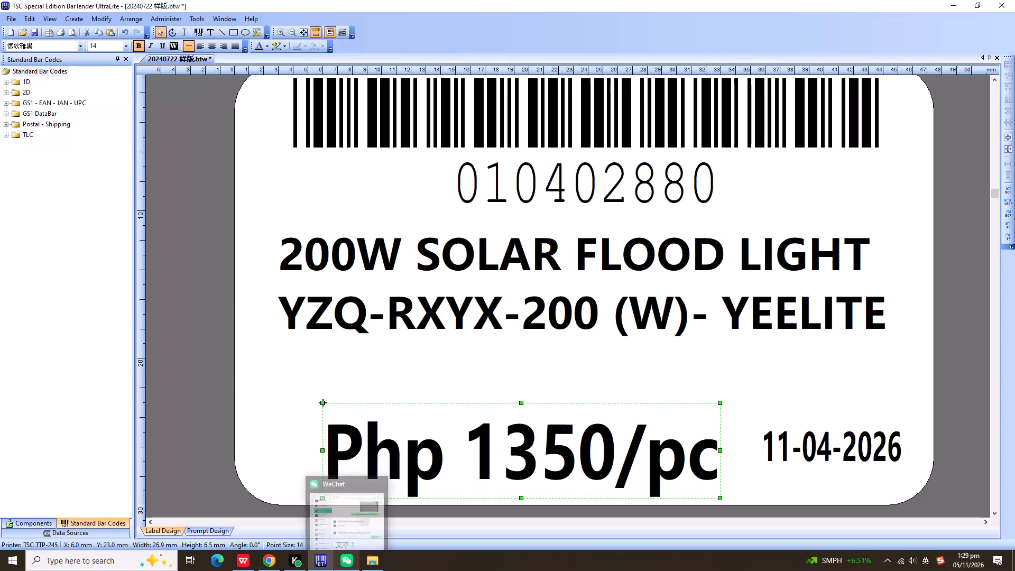
Switch to Weixin, open the Company Stock Request group chat and begin a message with "attention to all store staff".
click(351, 559)
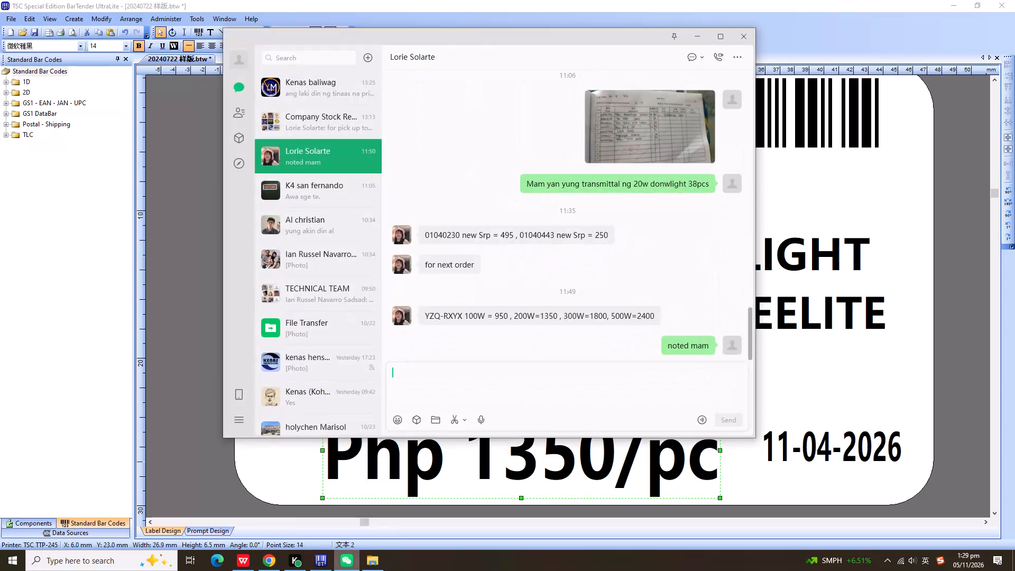
click(351, 126)
click(435, 379)
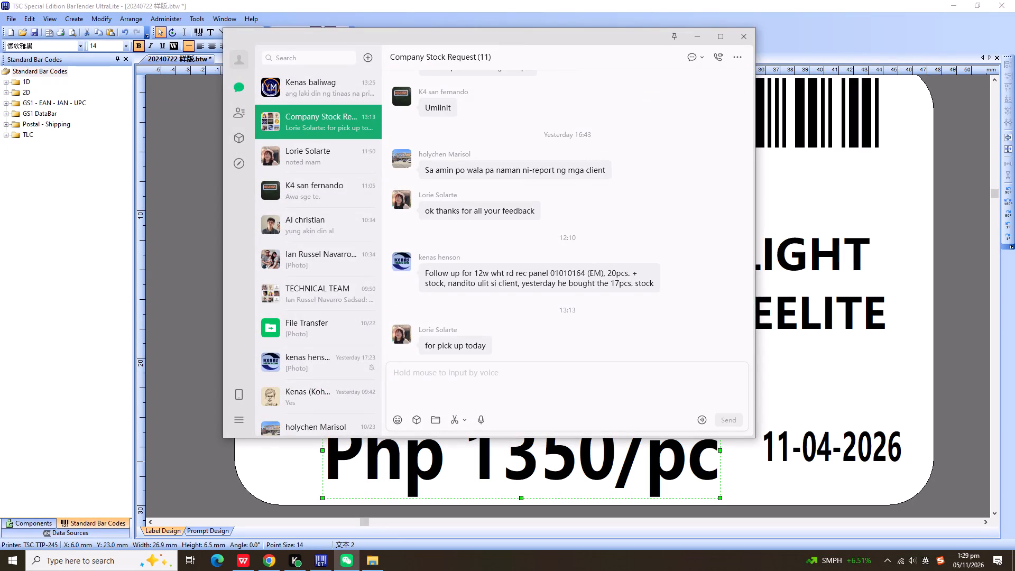
text(attention to all)
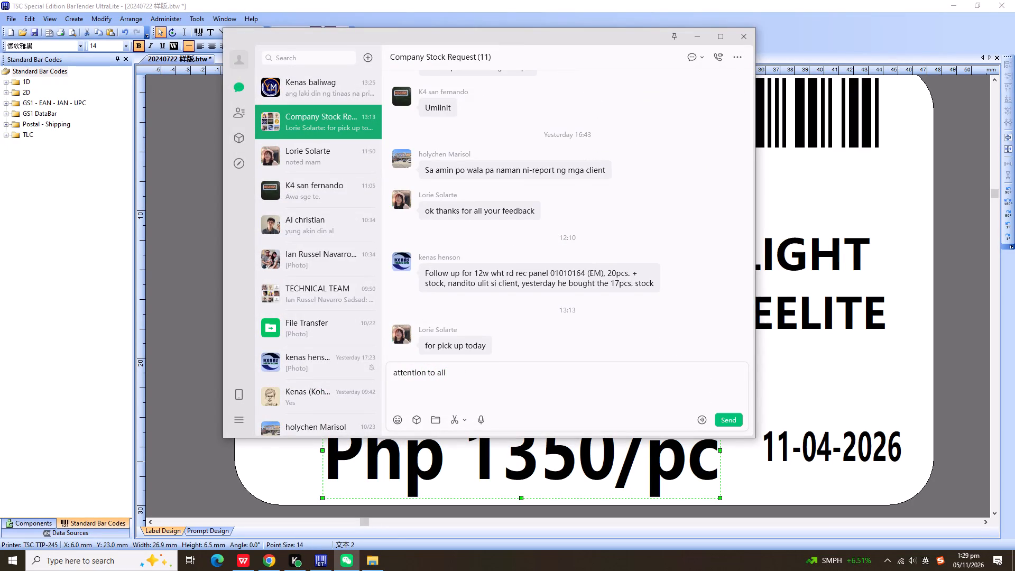
key(space)
text(store sa=taff)
key(BackSpace)
key(BackSpace)
key(BackSpace)
key(BackSpace)
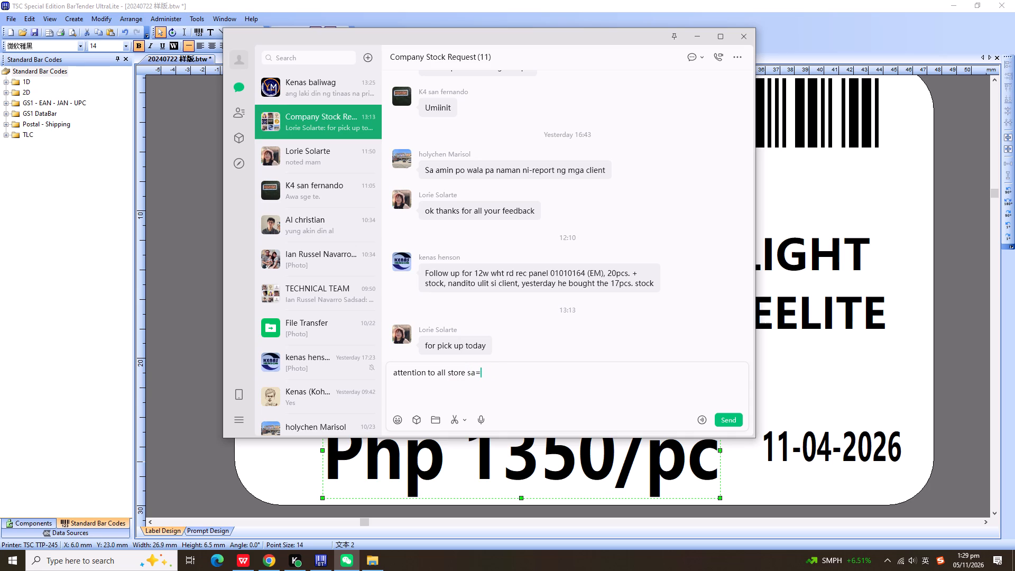
key(BackSpace)
key(BackSpace)
text(taff)
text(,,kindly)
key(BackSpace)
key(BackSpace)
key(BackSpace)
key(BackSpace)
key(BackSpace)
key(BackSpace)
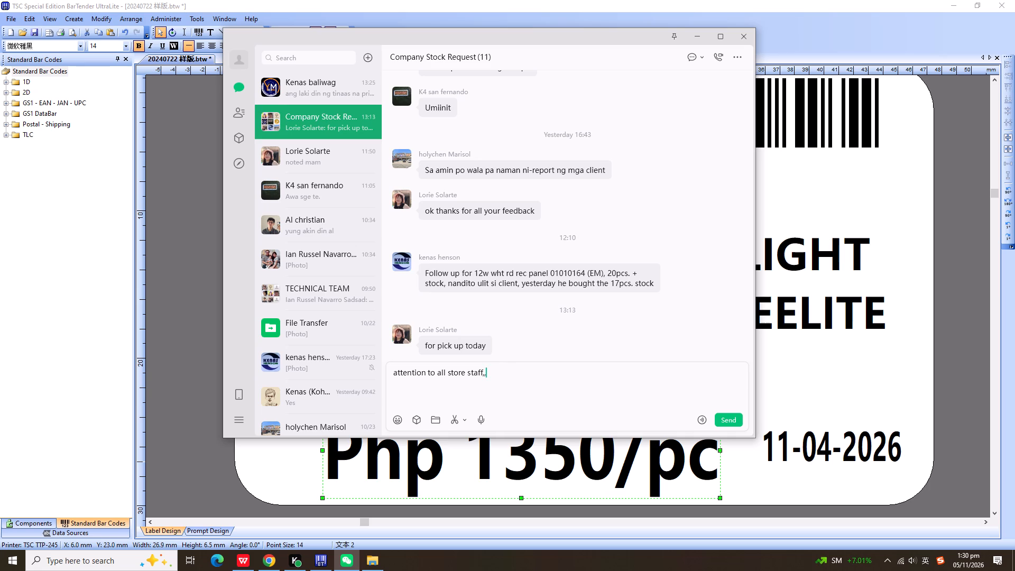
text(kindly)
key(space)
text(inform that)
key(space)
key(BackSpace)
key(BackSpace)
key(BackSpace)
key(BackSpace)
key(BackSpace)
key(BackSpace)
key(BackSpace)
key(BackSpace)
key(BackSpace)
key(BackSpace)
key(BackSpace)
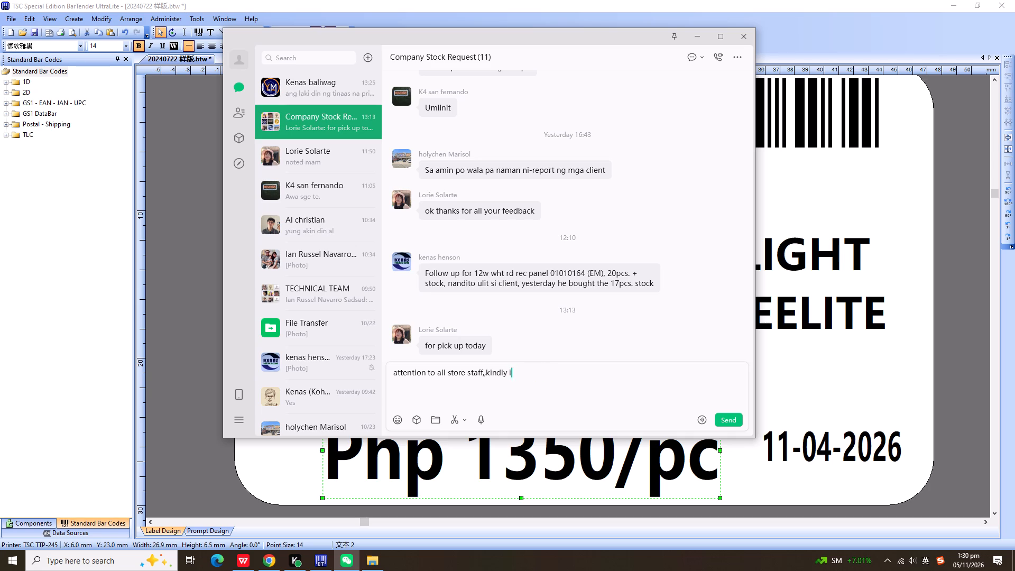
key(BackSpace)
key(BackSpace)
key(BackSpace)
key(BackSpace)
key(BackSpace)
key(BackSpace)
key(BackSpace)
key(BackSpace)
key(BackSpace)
Continue the group message draft with "starting today,,we have price increased".
text(starting t)
text(oday,,we)
key(space)
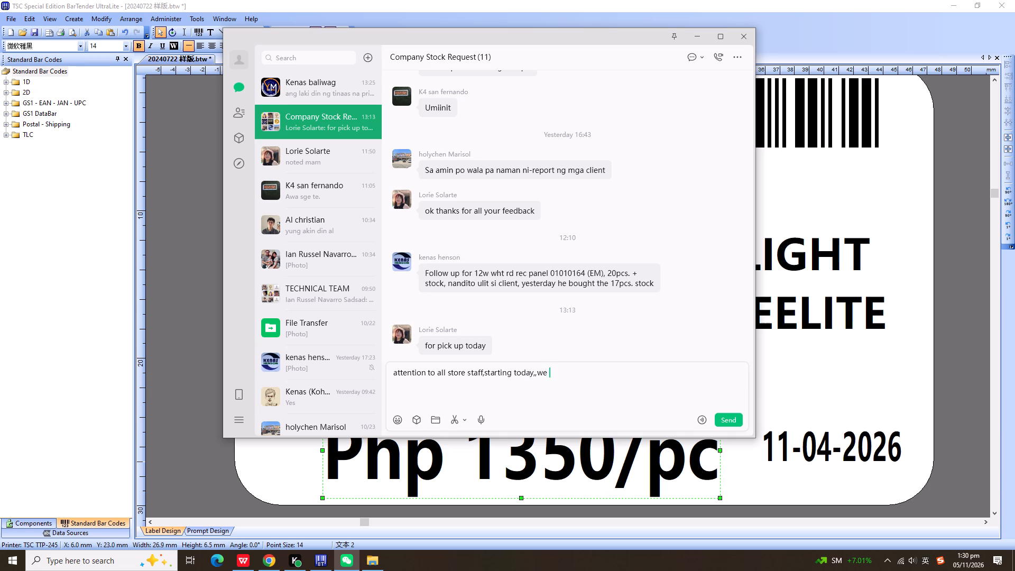
text(have)
key(space)
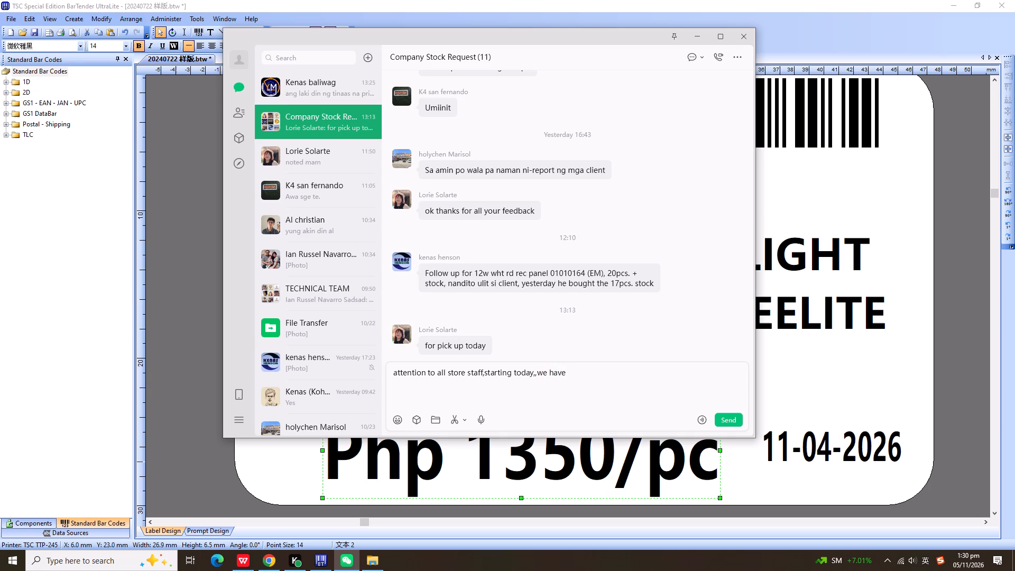
text(price increased)
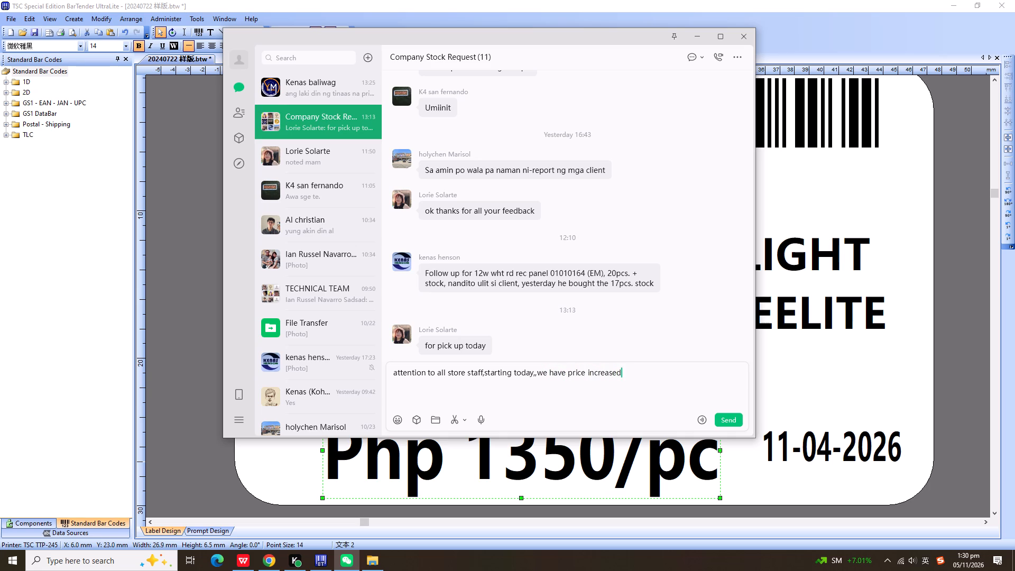
key(space)
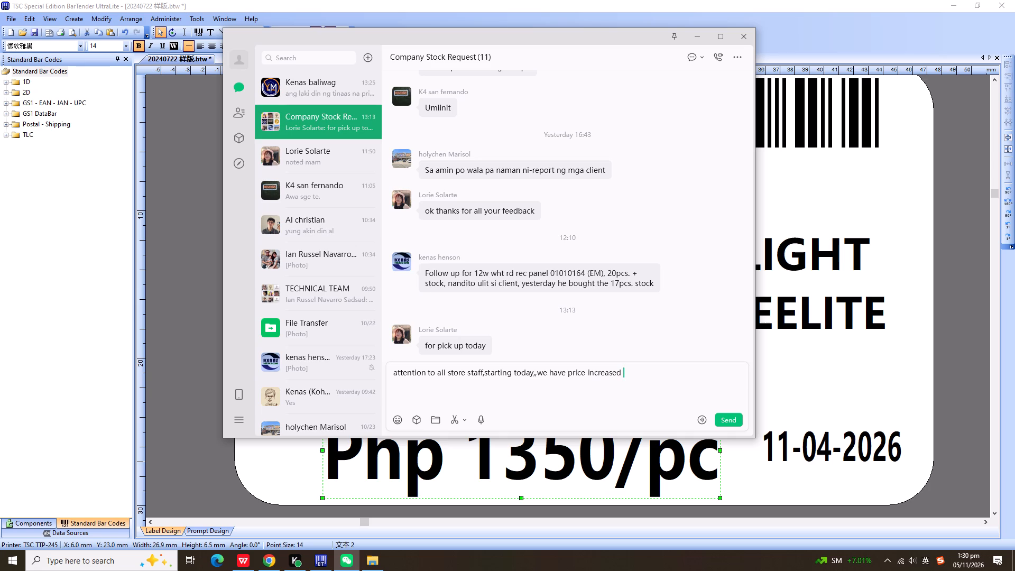
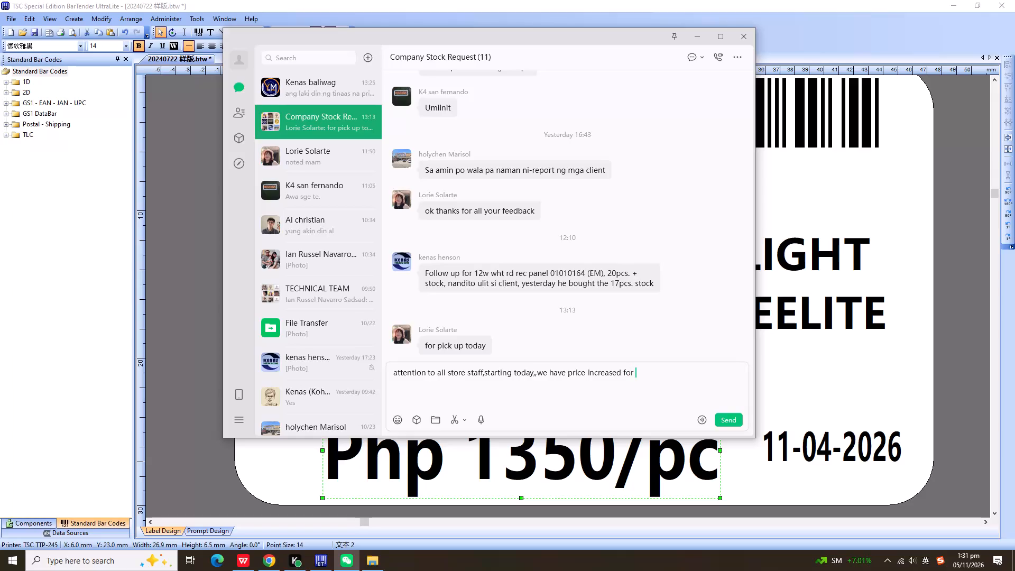
Add the affected products to the group message draft: "100W,200W,300W & 500W SOLAR FLOODLIGHT RXYX".
text(100W)
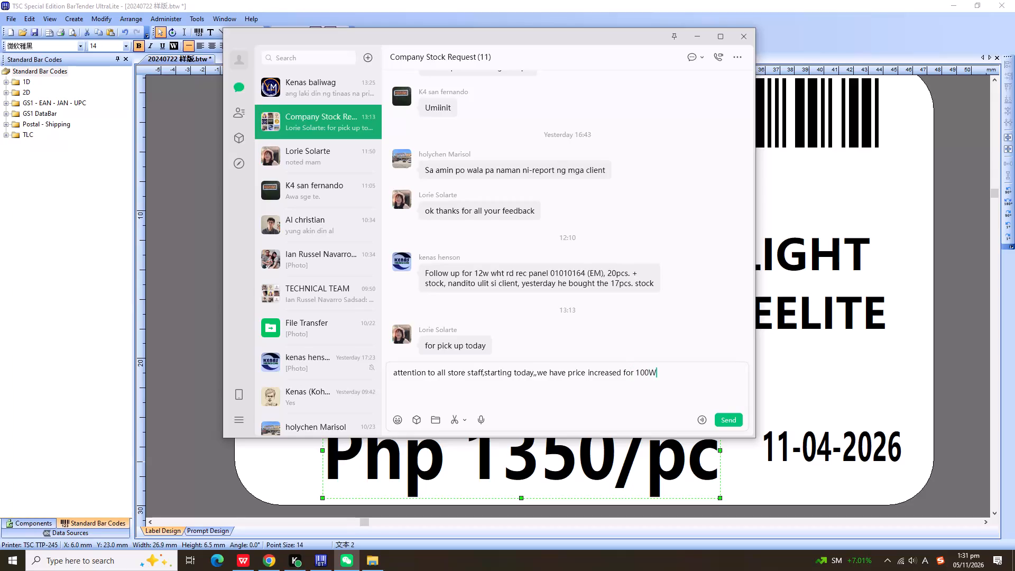
text(,2002)
key(BackSpace)
text(W,300W)
key(space)
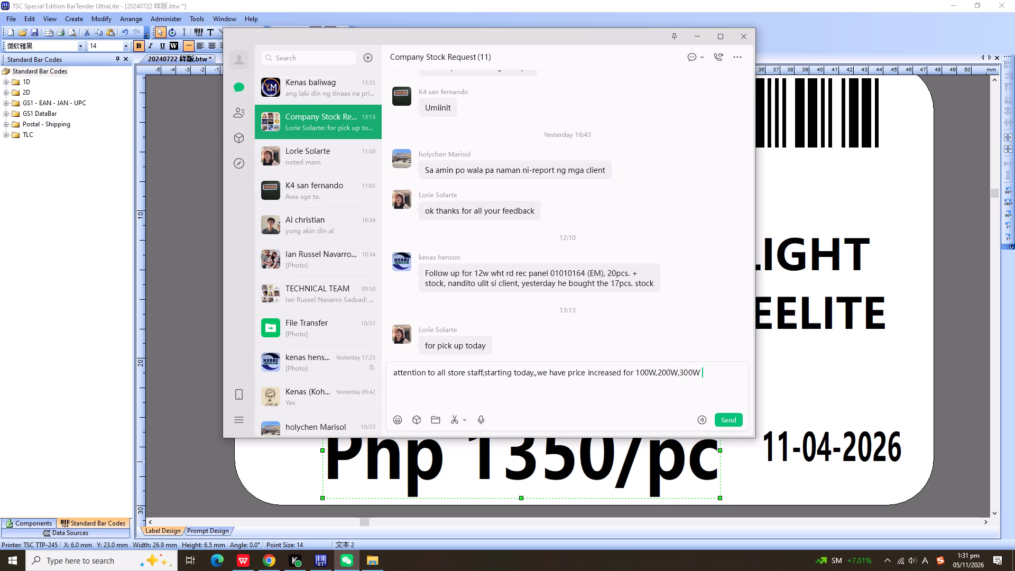
text(& 500W)
key(space)
text(RXYX)
key(BackSpace)
key(BackSpace)
key(BackSpace)
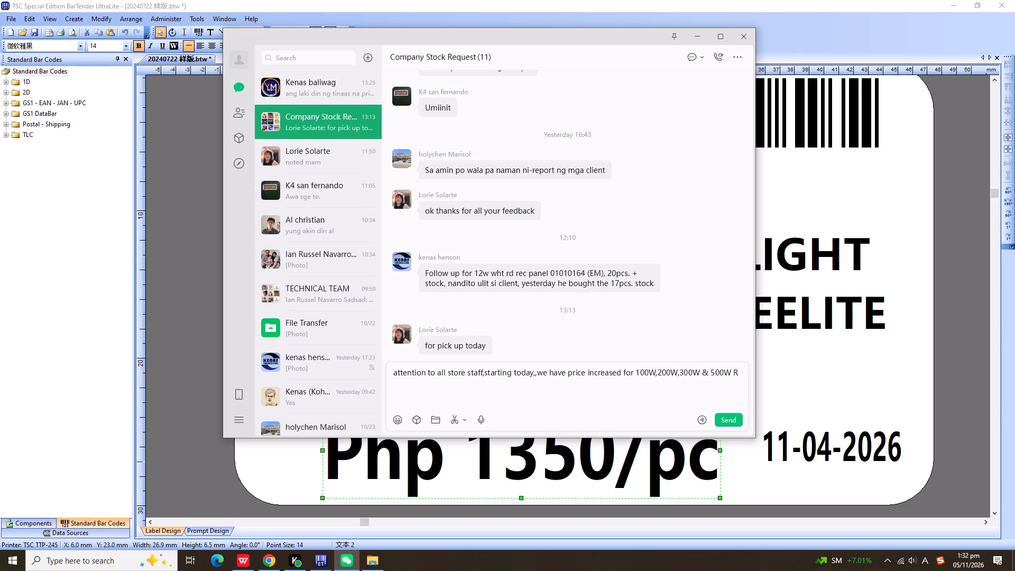
key(BackSpace)
text(SOLAR FLOODLIGHT RXYX)
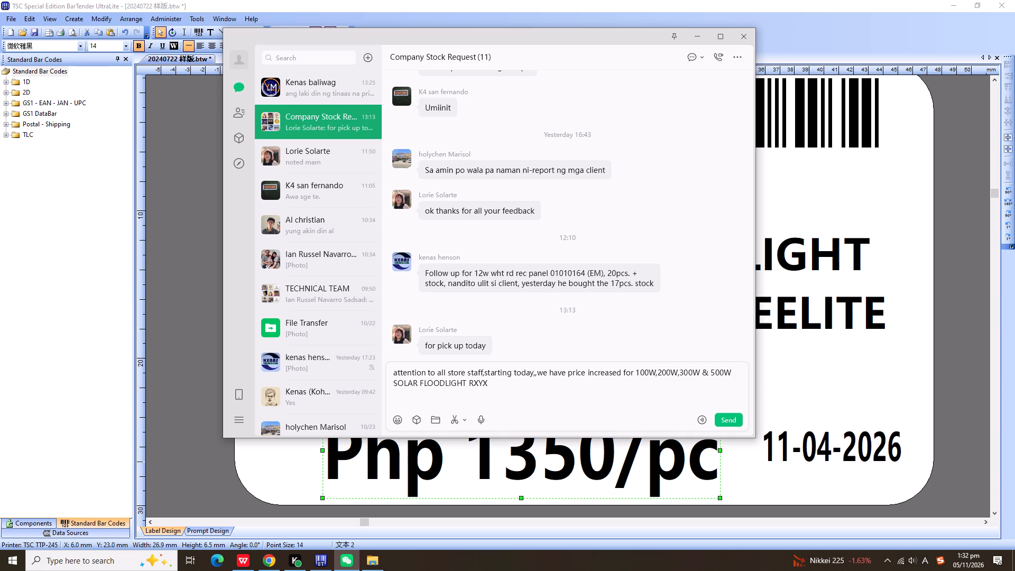
Finish the message with ",pkicheck nlang sa system for their new prices,thanks.", send it to the group and return to the BarTender label.
key(comma)
text(eir)
key(space)
text(new prices)
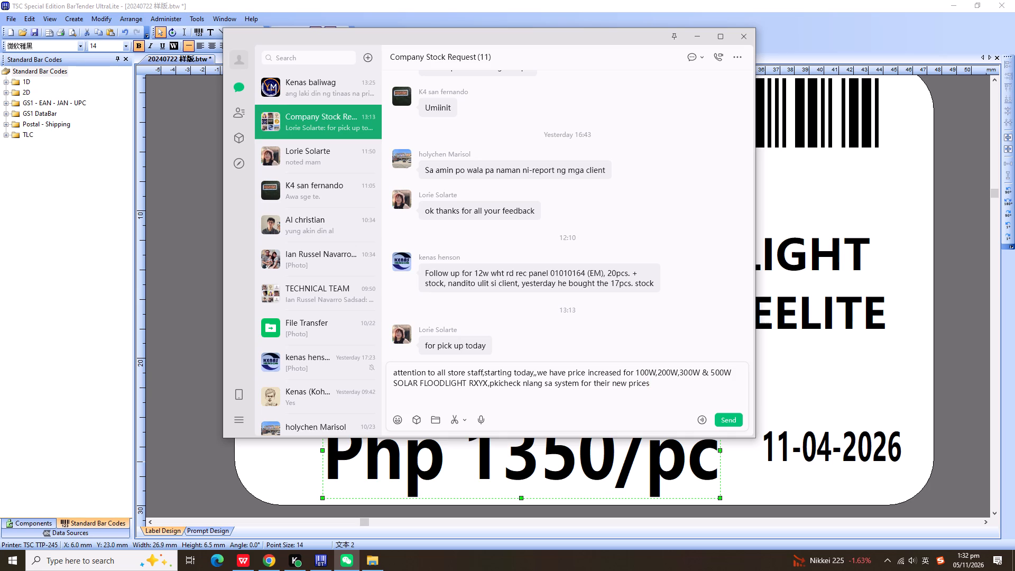
text(,thanks.)
key(Return)
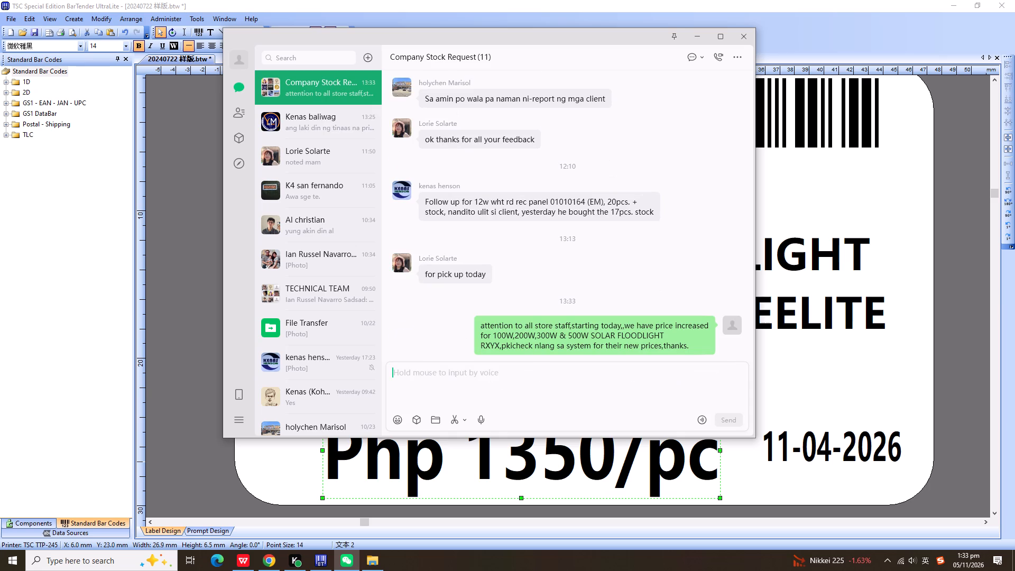
click(694, 36)
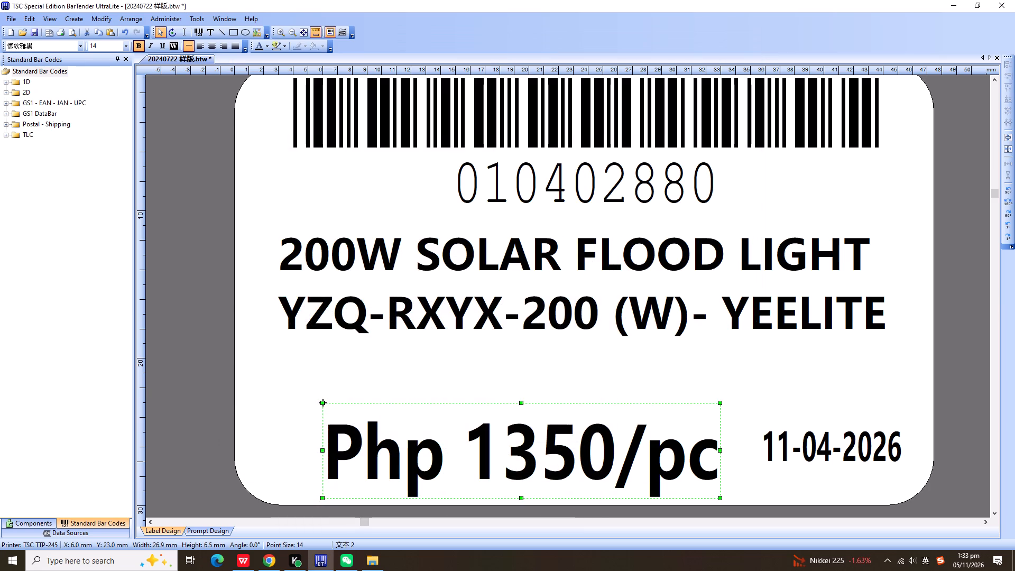
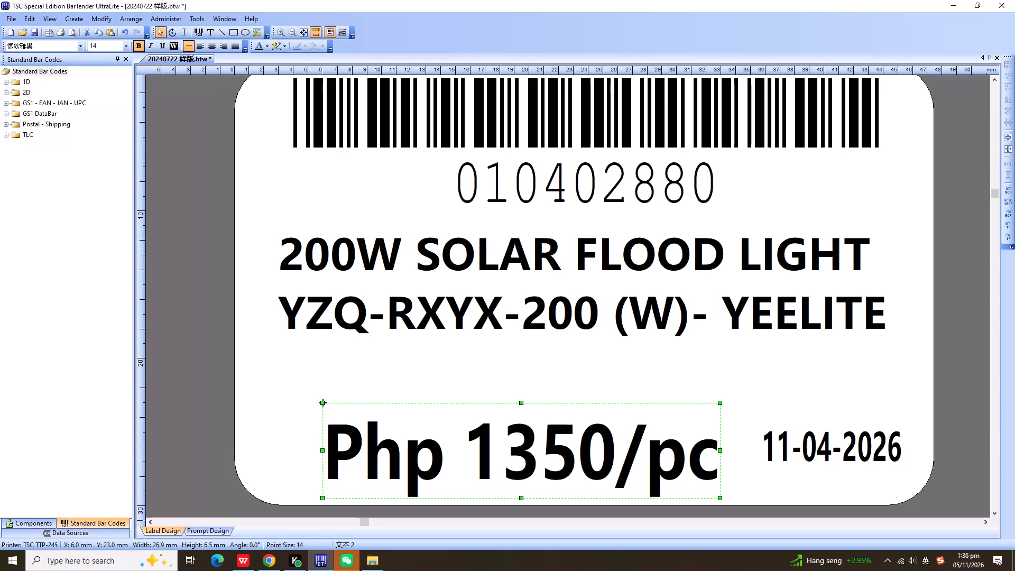
click(340, 569)
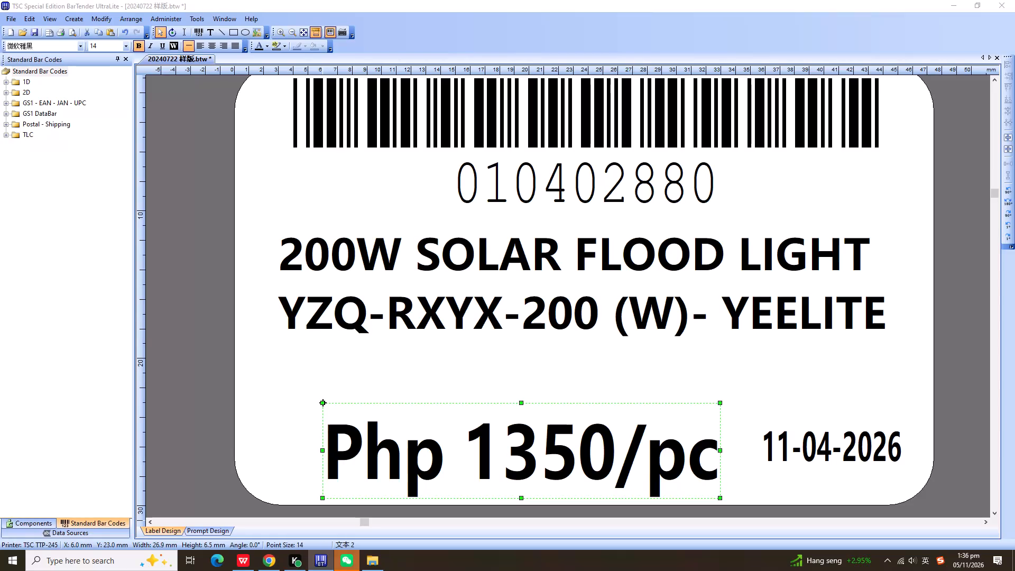
click(317, 84)
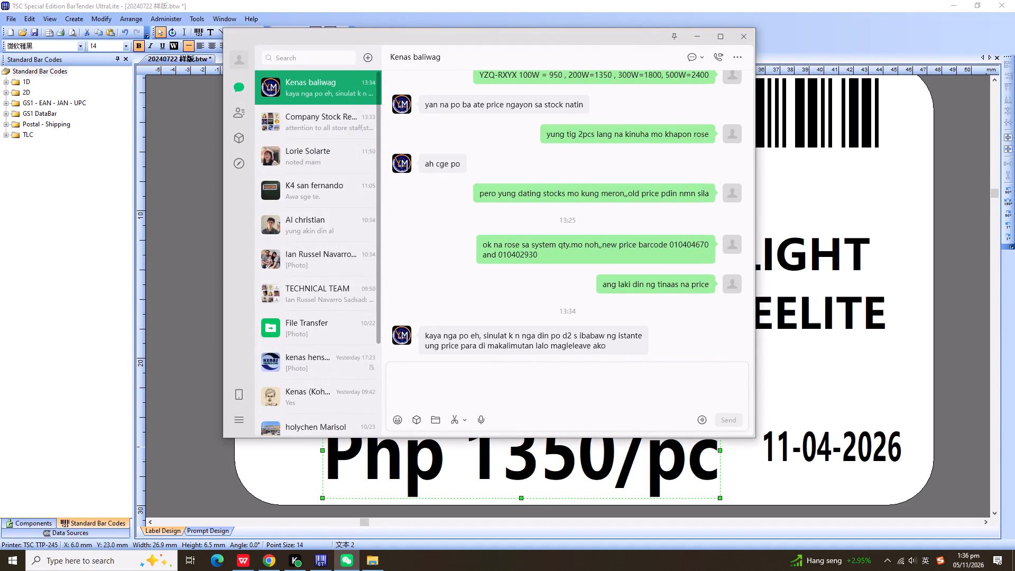
click(419, 384)
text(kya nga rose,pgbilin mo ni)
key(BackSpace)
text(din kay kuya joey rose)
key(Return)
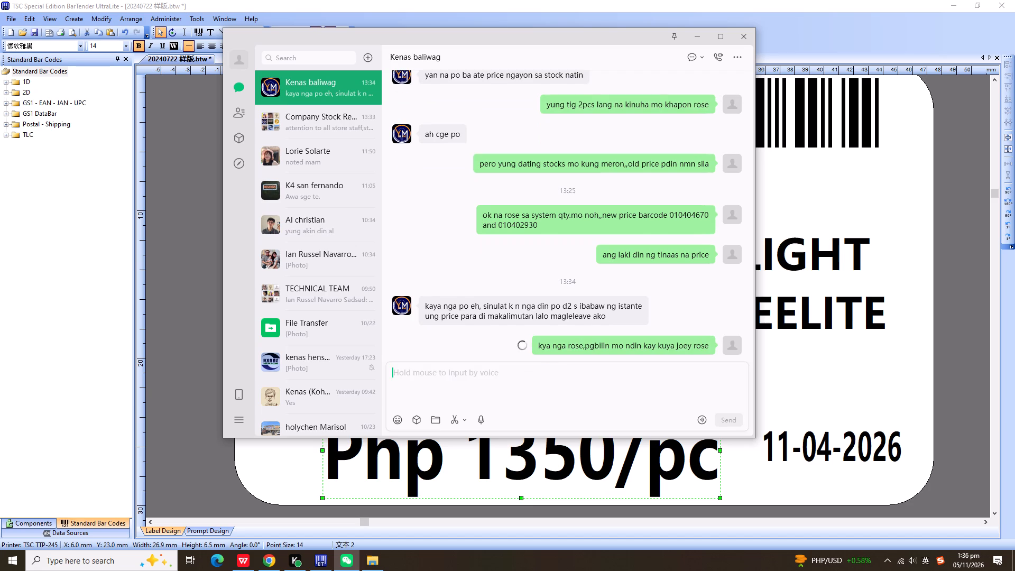
click(695, 42)
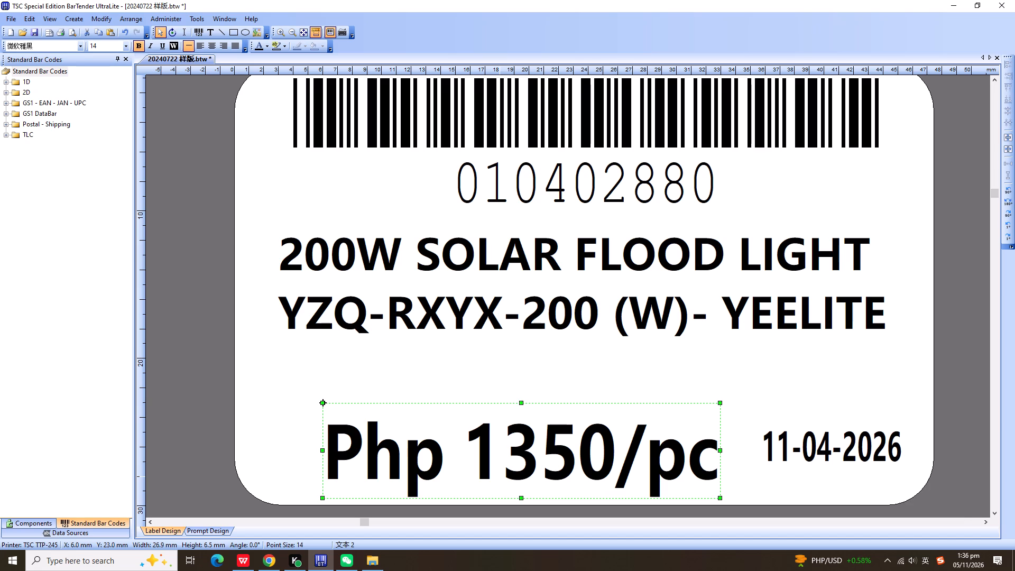
Change the label's barcode data to 01010164.
double_click(570, 165)
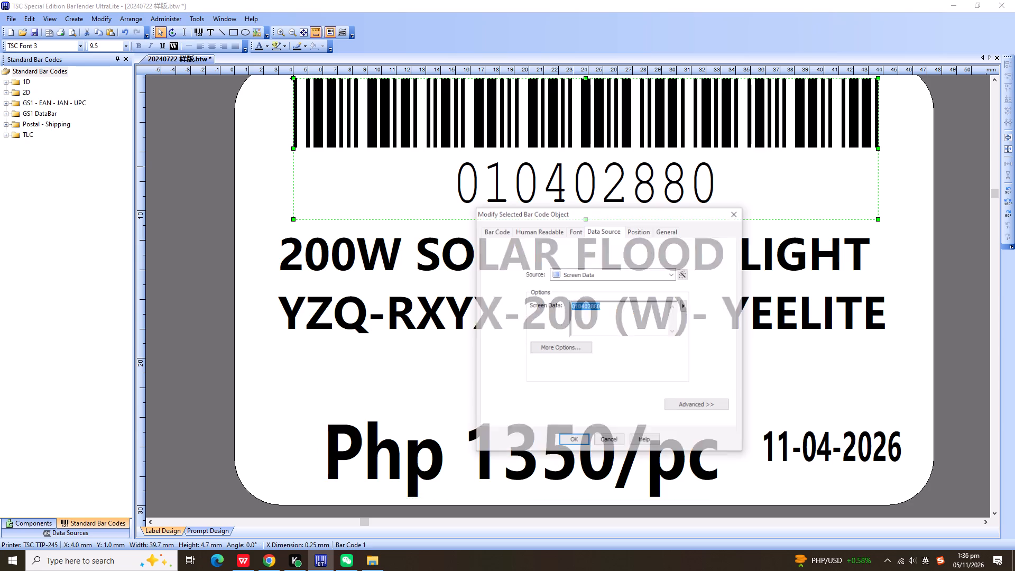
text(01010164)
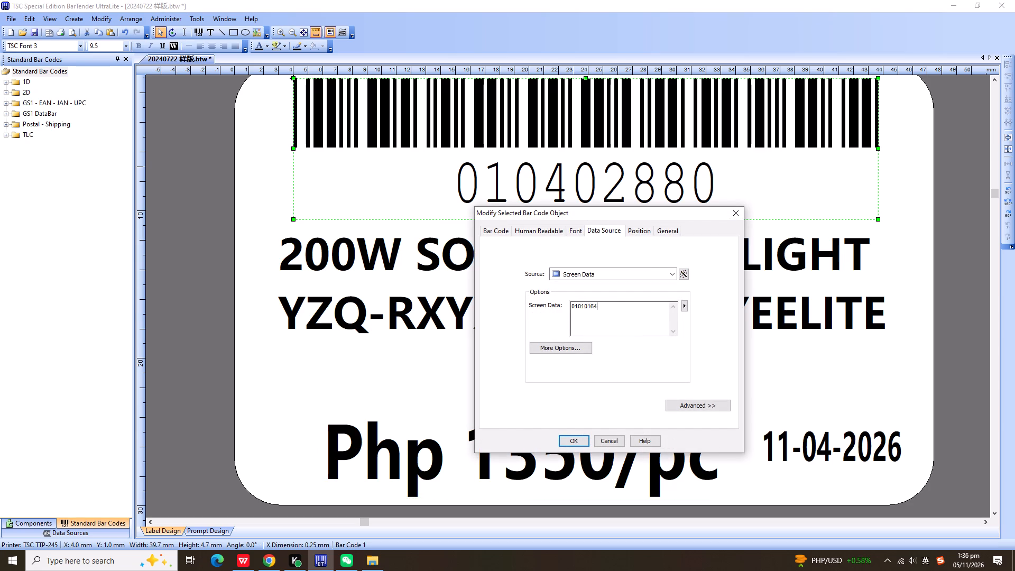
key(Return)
drag(570, 165, 577, 167)
Change the price text on the label to "Php 260/pc".
double_click(556, 456)
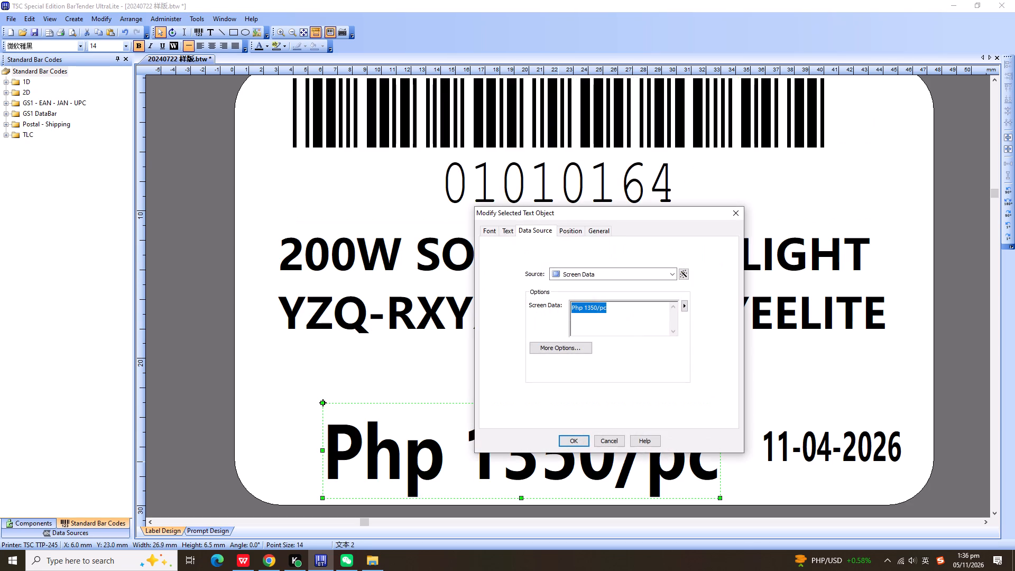
click(593, 309)
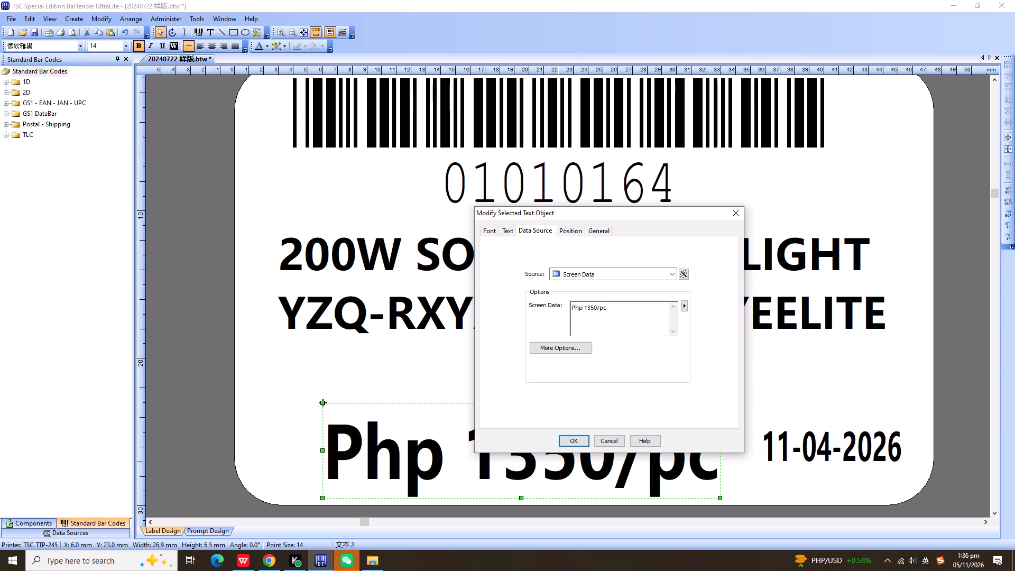
key(BackSpace)
key(BackSpace)
key(BackSpace)
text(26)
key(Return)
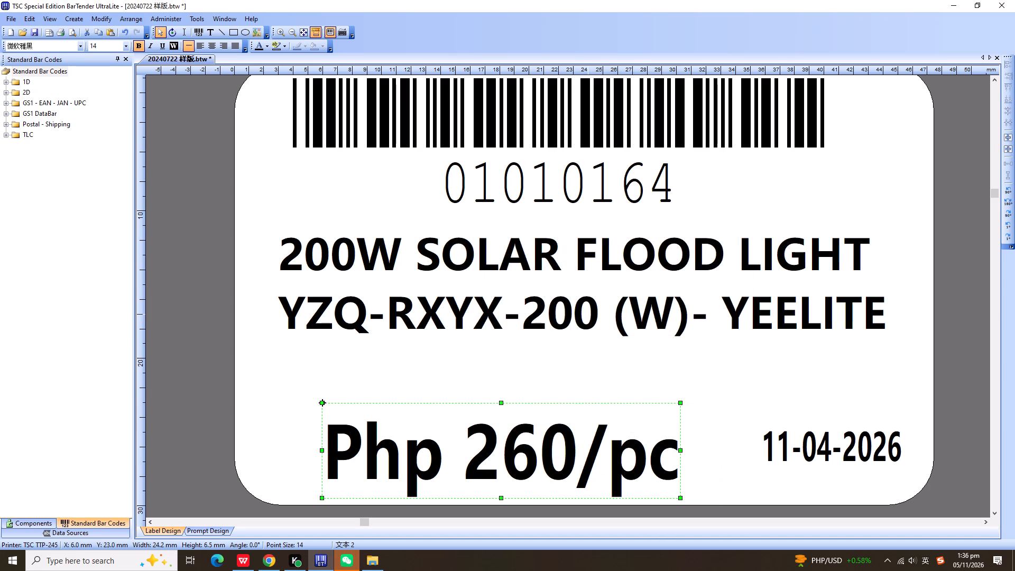
Change the date on the label to 11-05-2026.
double_click(868, 439)
click(586, 307)
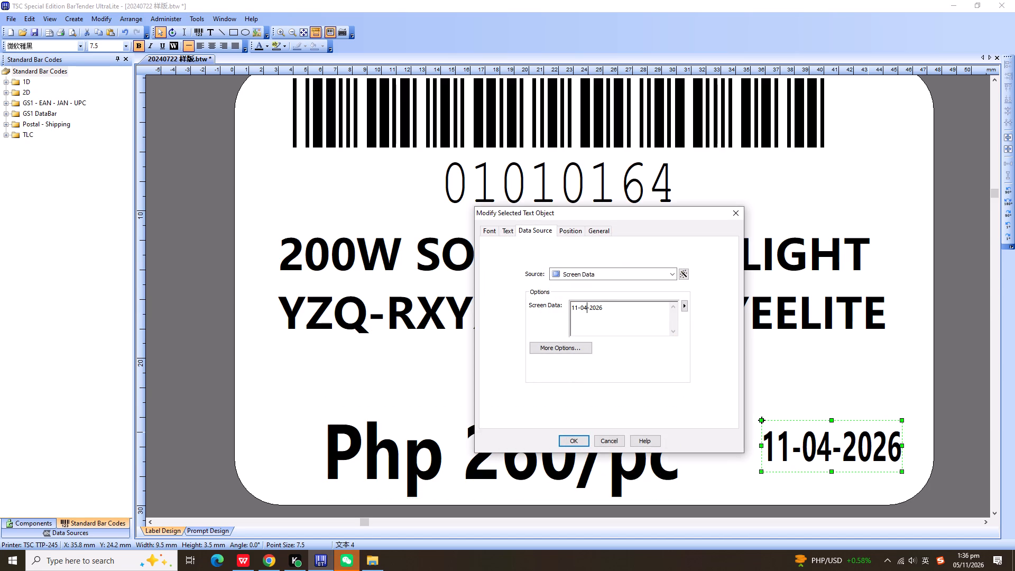
key(BackSpace)
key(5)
key(Return)
Replace the product description with "12W PANEL REC. RND. (W) - YEELITE" and set its font size to 10.
double_click(586, 307)
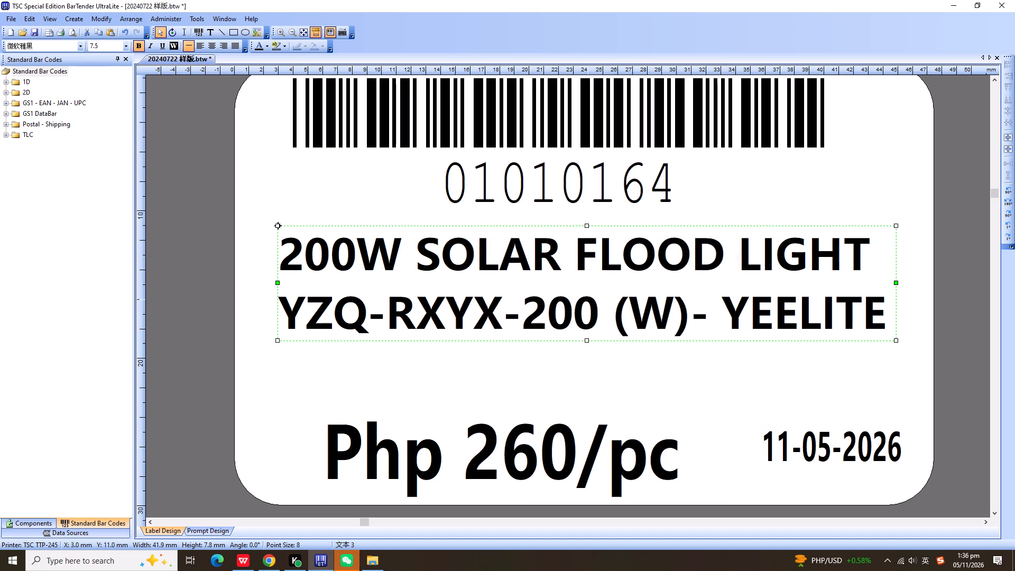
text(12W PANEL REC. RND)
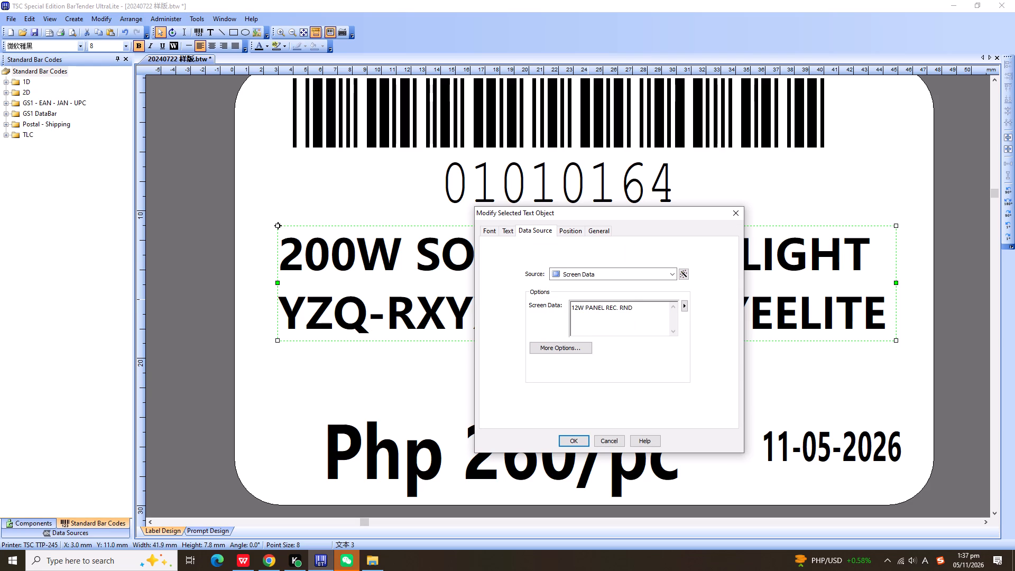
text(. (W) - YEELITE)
click(579, 440)
click(124, 49)
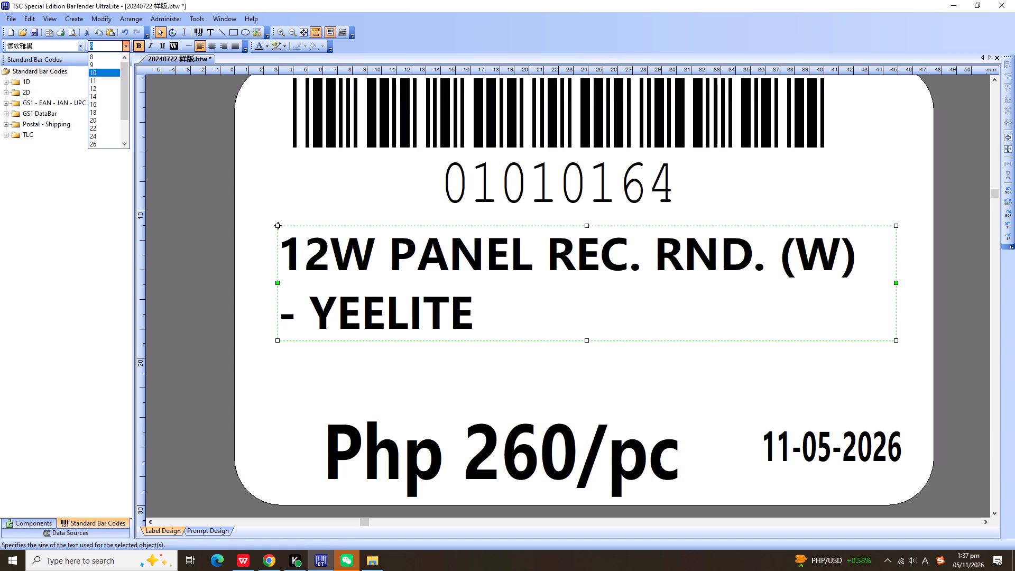
click(109, 73)
Shift the product description and the barcode about 1 mm to the right on the label, putting the barcode at X 5.0 mm.
drag(549, 255, 550, 255)
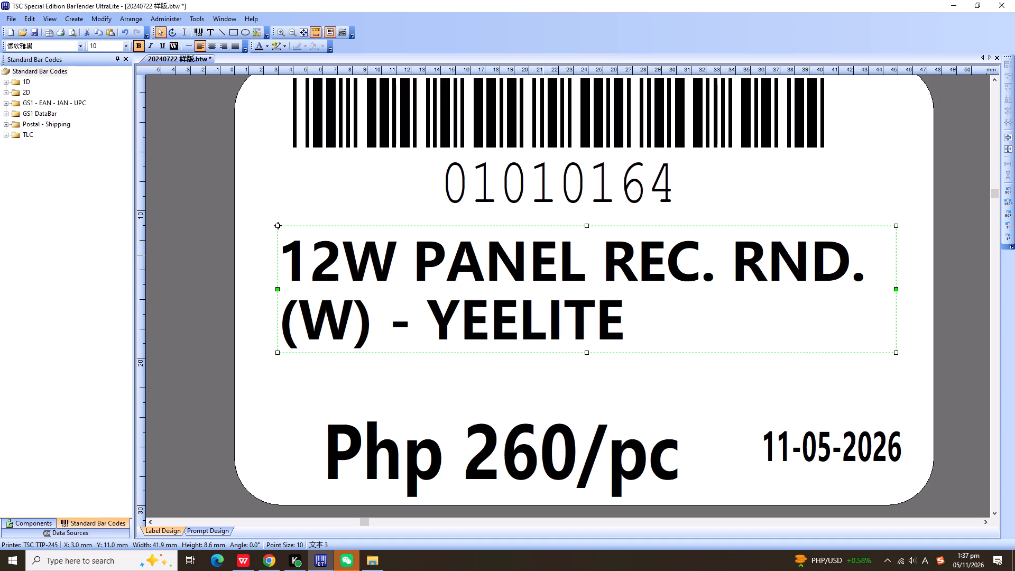
drag(550, 255, 559, 255)
drag(517, 150, 529, 150)
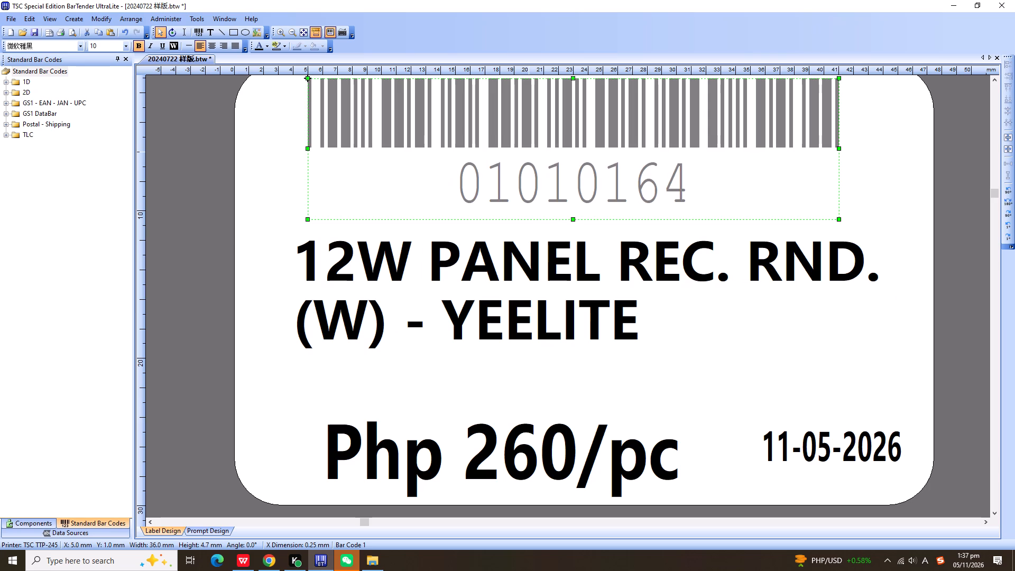
drag(529, 150, 531, 150)
click(308, 430)
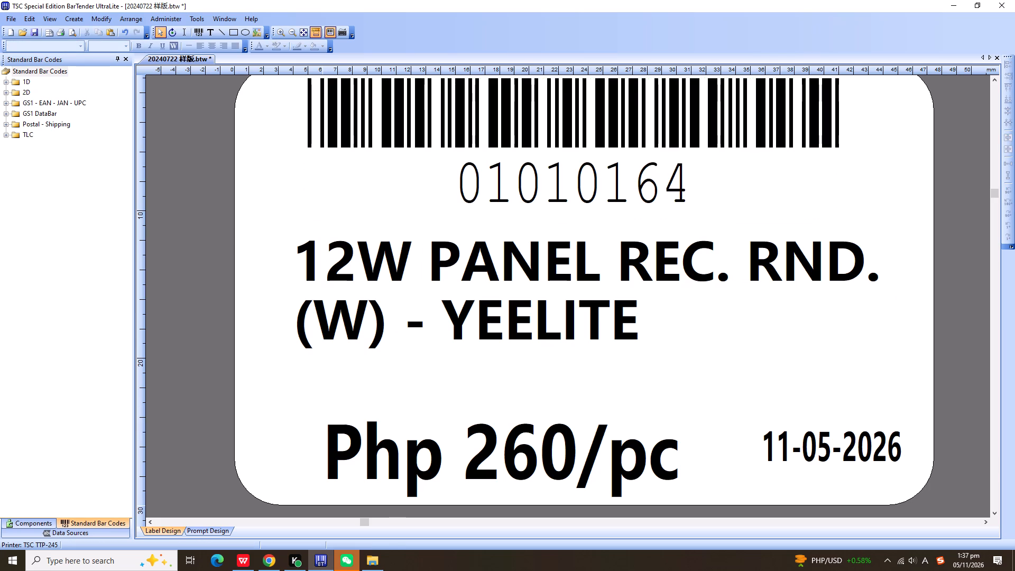
In Weixin, send "nxt week na yung leave mo nyan noh rose?" to the Kenas baliwag chat and return to the label.
click(342, 569)
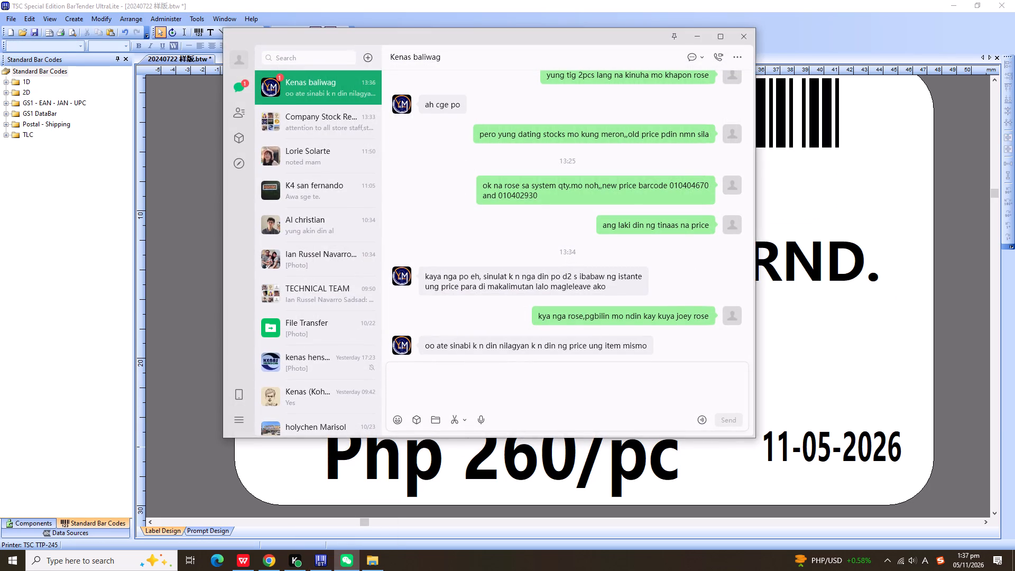
click(444, 383)
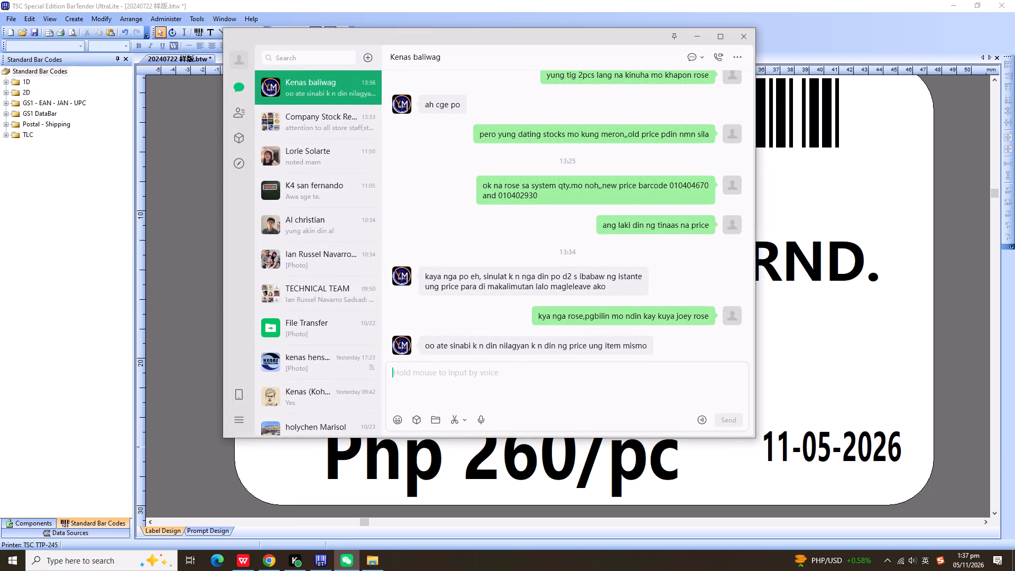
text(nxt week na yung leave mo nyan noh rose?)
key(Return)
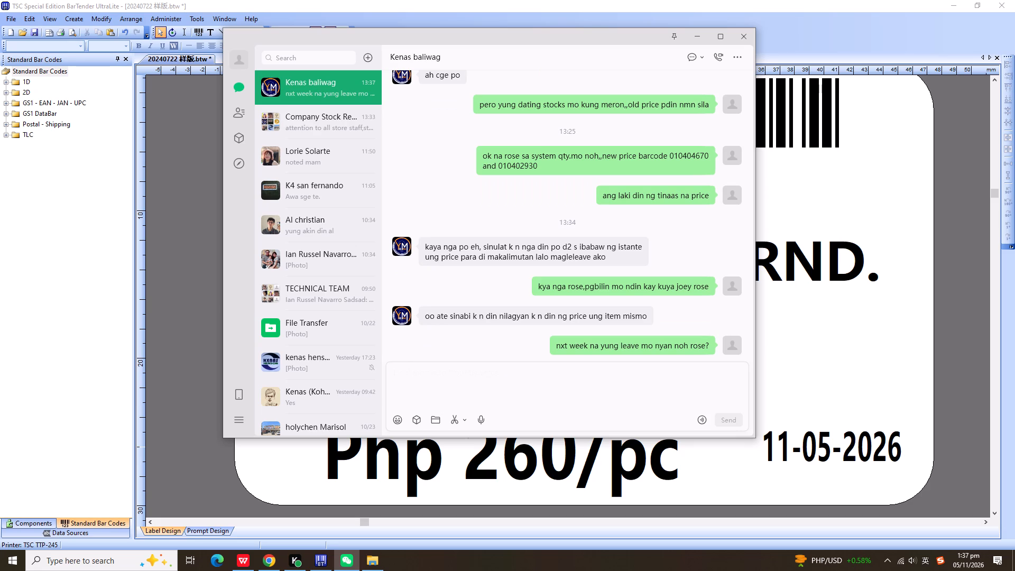
click(694, 37)
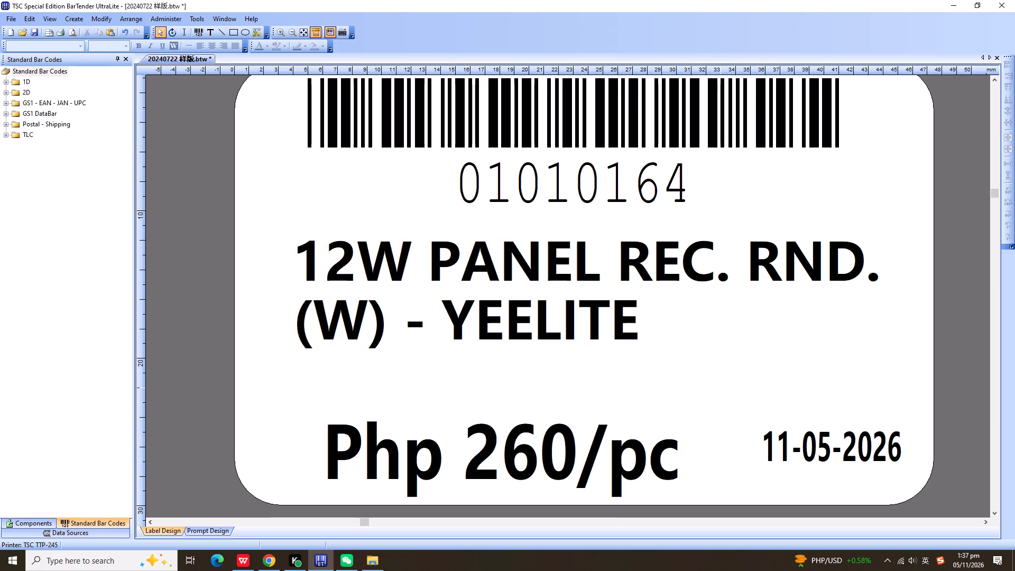
Print 82 copies of the 12W panel label.
click(715, 386)
key(ctrl+p)
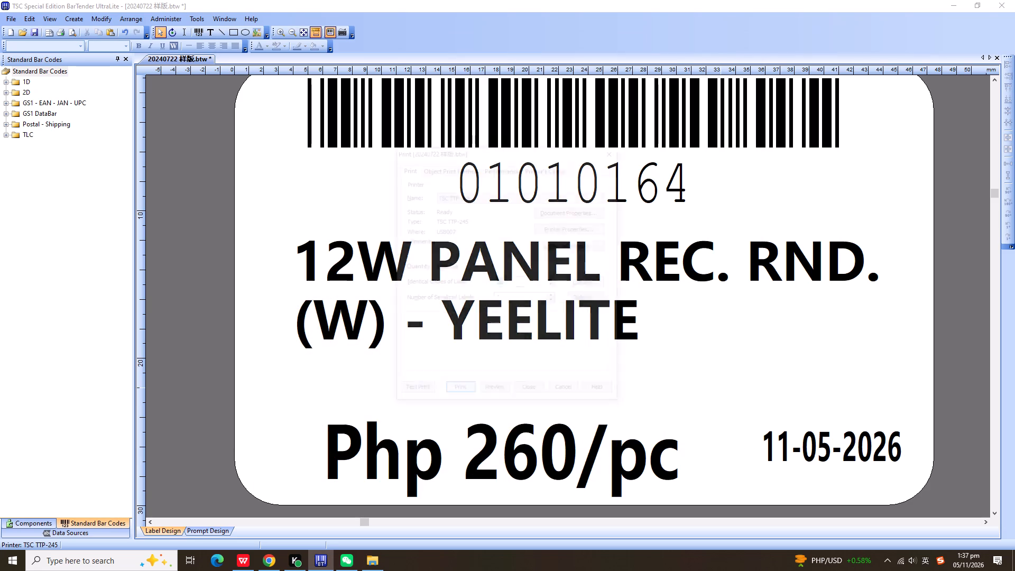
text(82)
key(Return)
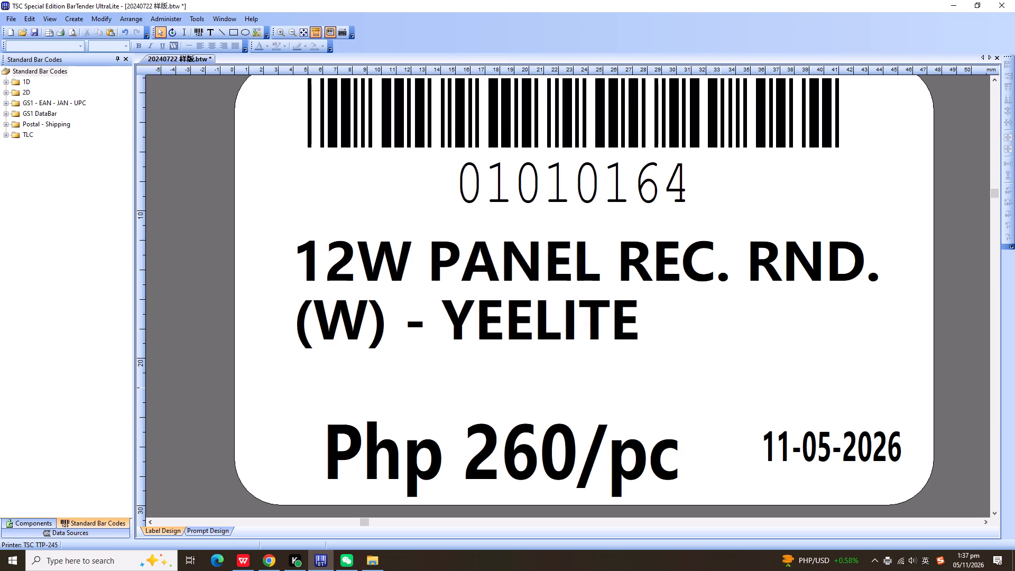
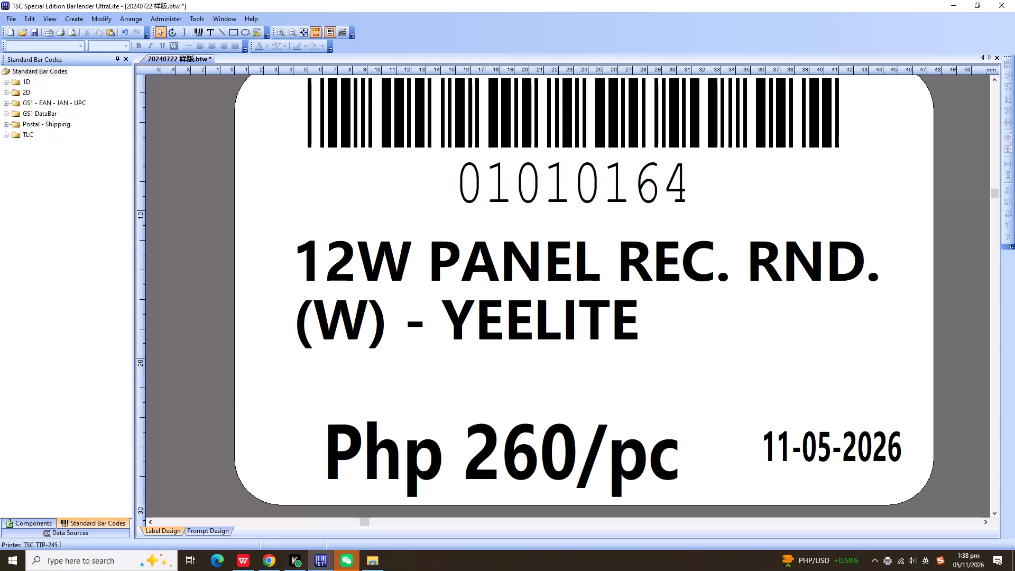
In Weixin, send "tama yan rose pra di mkalimutan,hehehe" to the Kenas baliwag chat and return to the label.
click(344, 557)
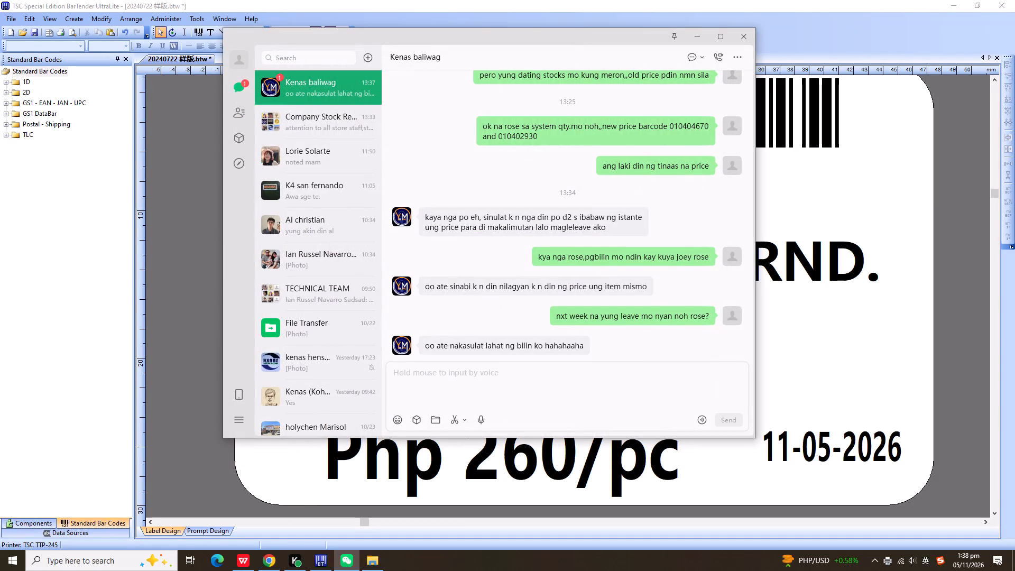
click(463, 384)
text(tama yan rose pra di mkalimutan,hehehe)
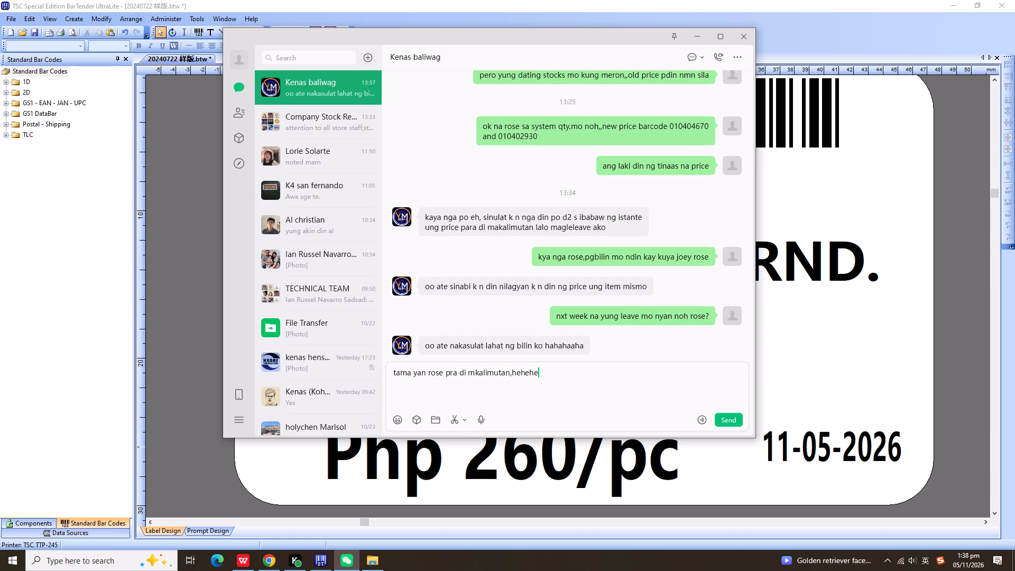
key(Return)
click(704, 36)
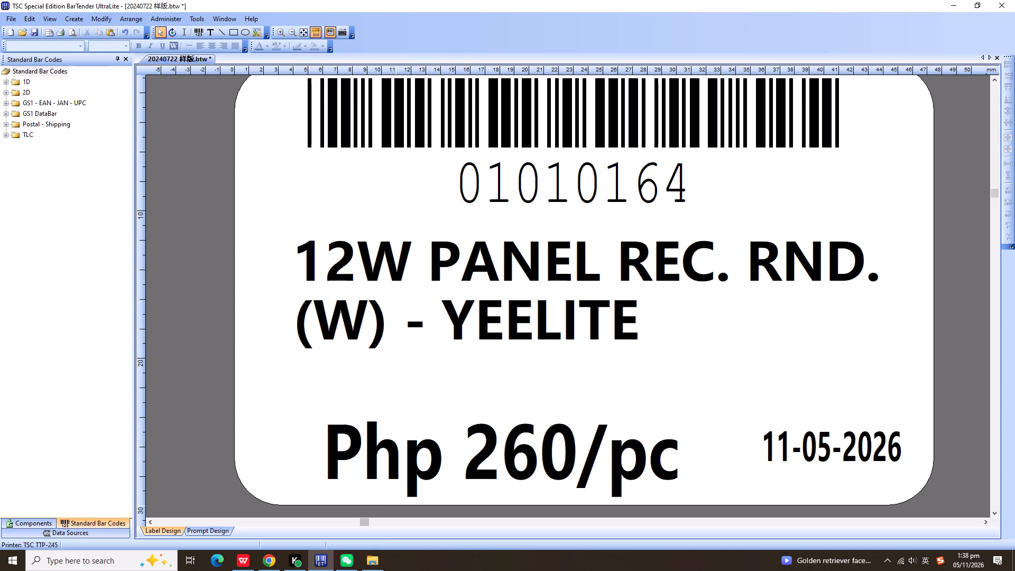
In Weixin, check the latest messages in the Company Stock Request group chat and return to the label.
click(350, 563)
click(338, 121)
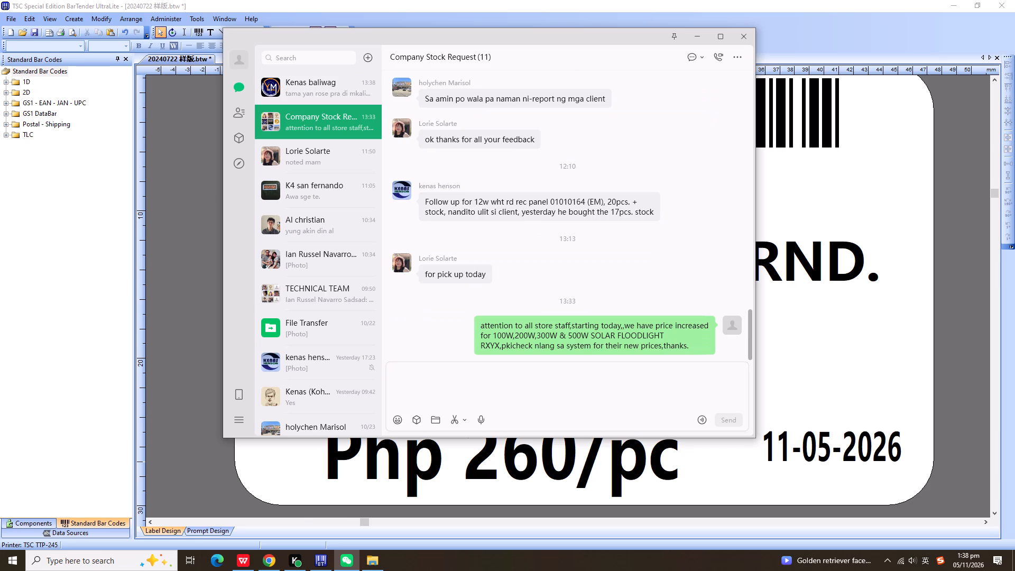
click(699, 32)
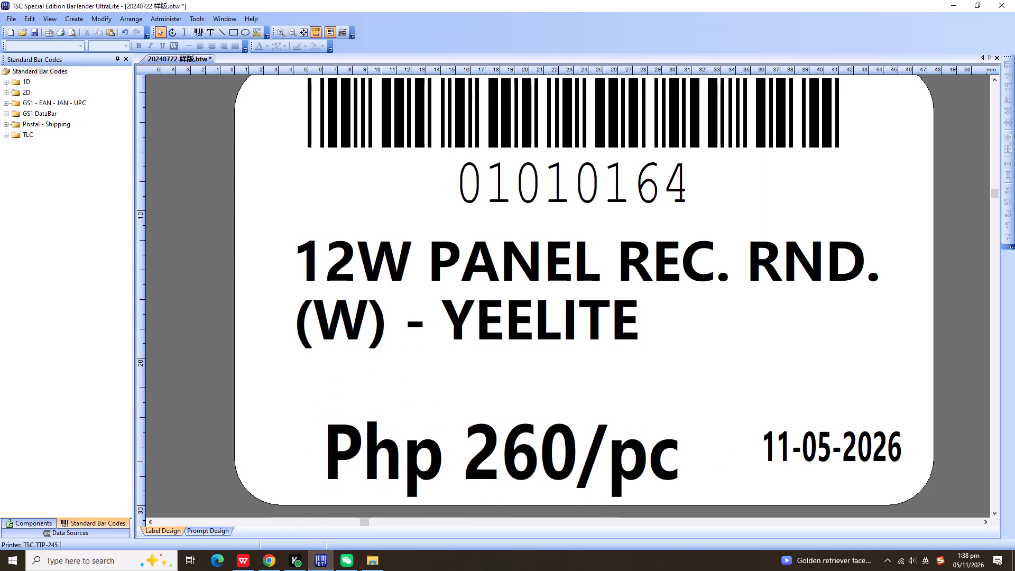
Switch to the REQUEST STOCKS workbook in WPS Office and set the YZQ-RXYX-500 500W solar flood light's barcode to 010402930.
click(947, 6)
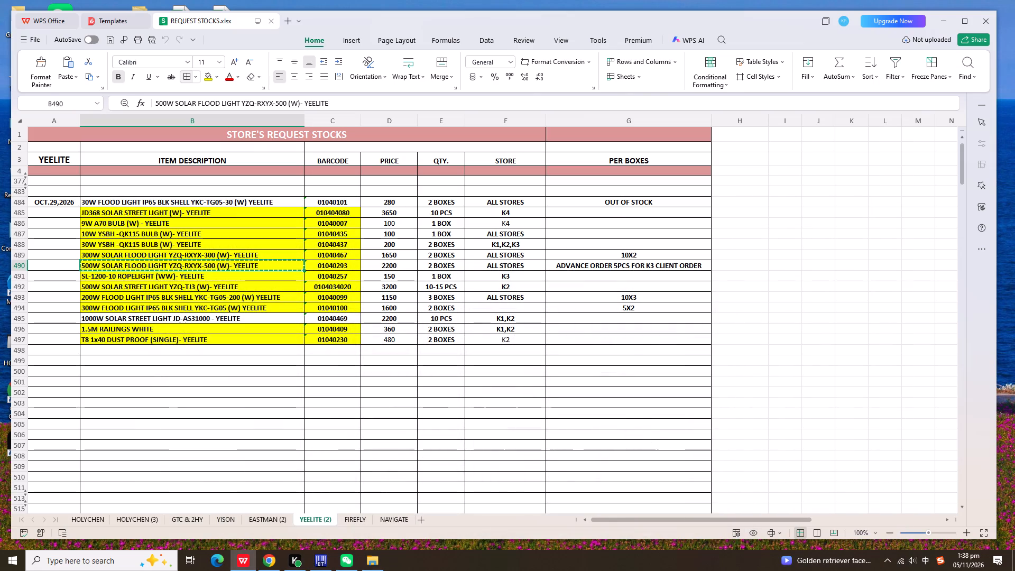
click(399, 373)
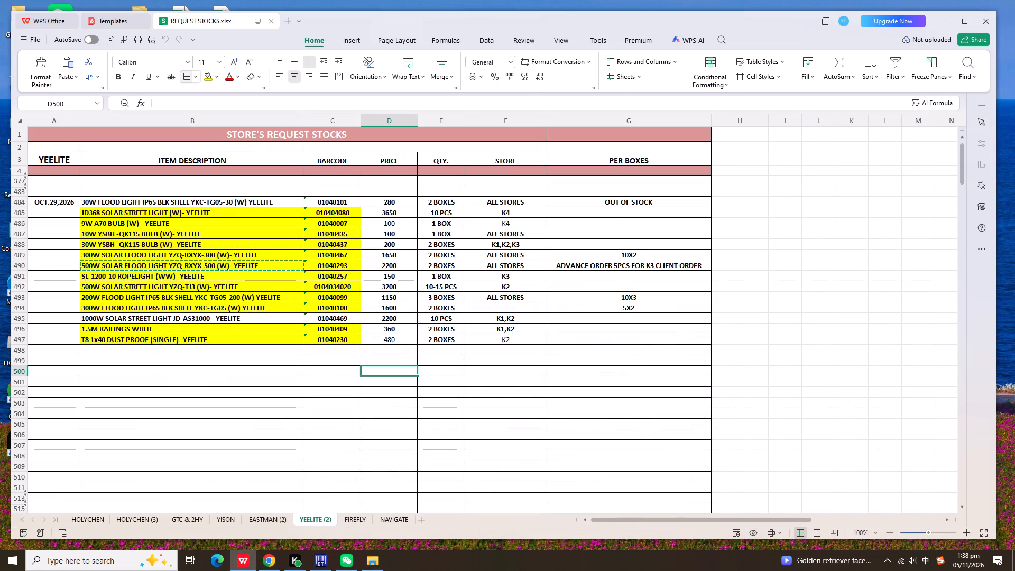
click(361, 264)
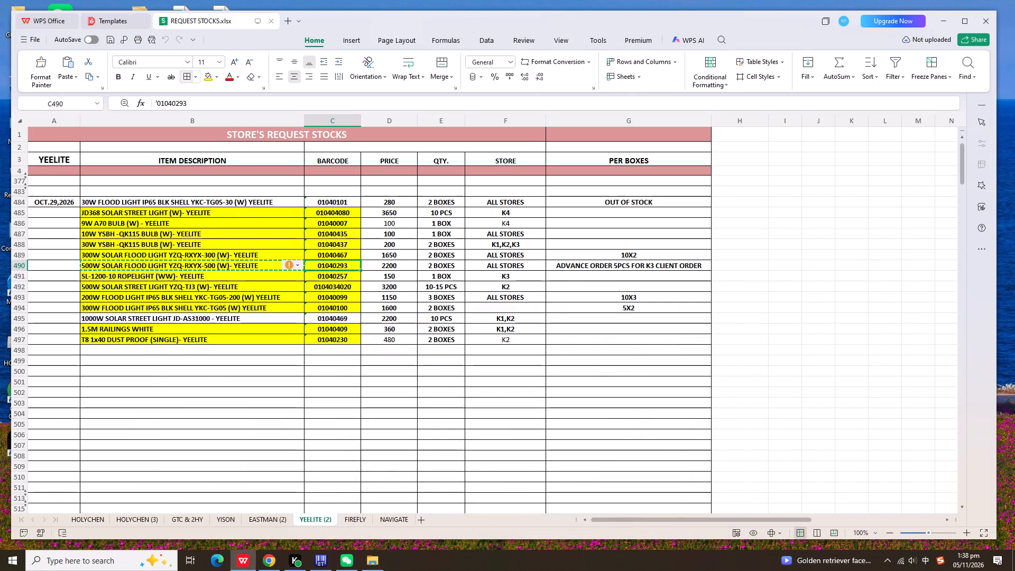
click(214, 102)
key(0)
key(Return)
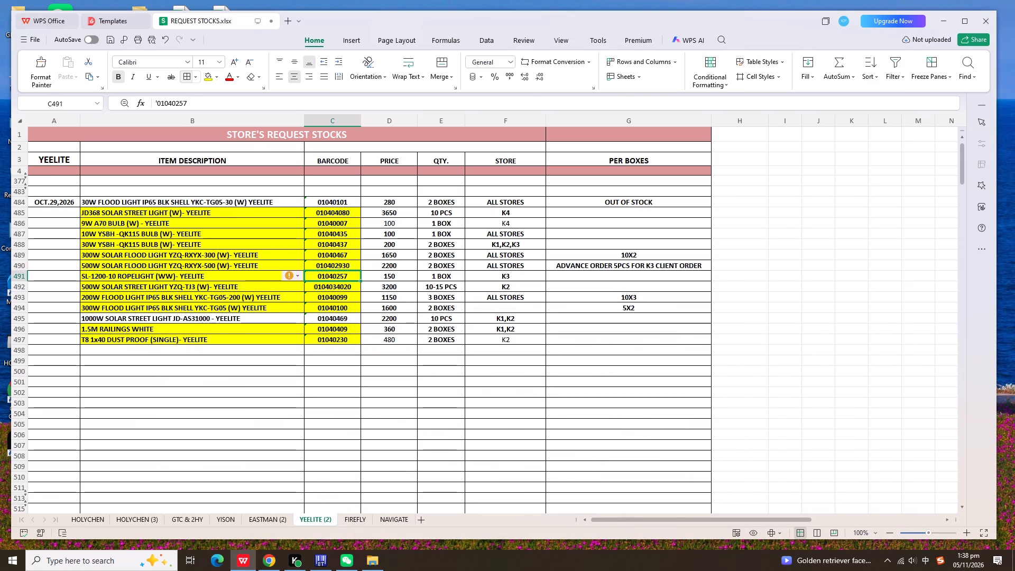
Set the prices of the 300W and 500W YZQ-RXYX solar flood lights to 1800 and 2400.
click(407, 250)
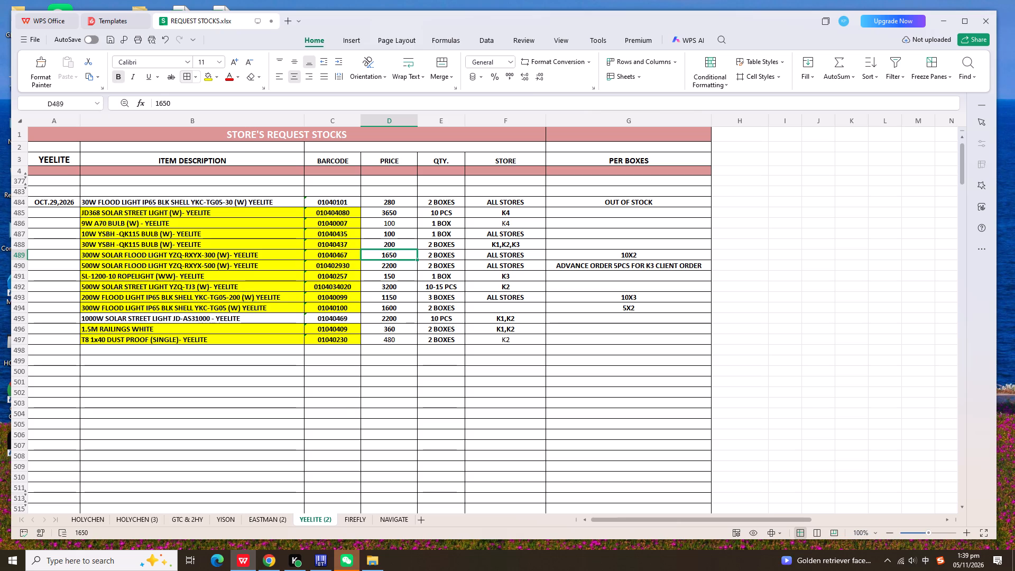
text(1800)
key(Return)
text(2400)
key(Return)
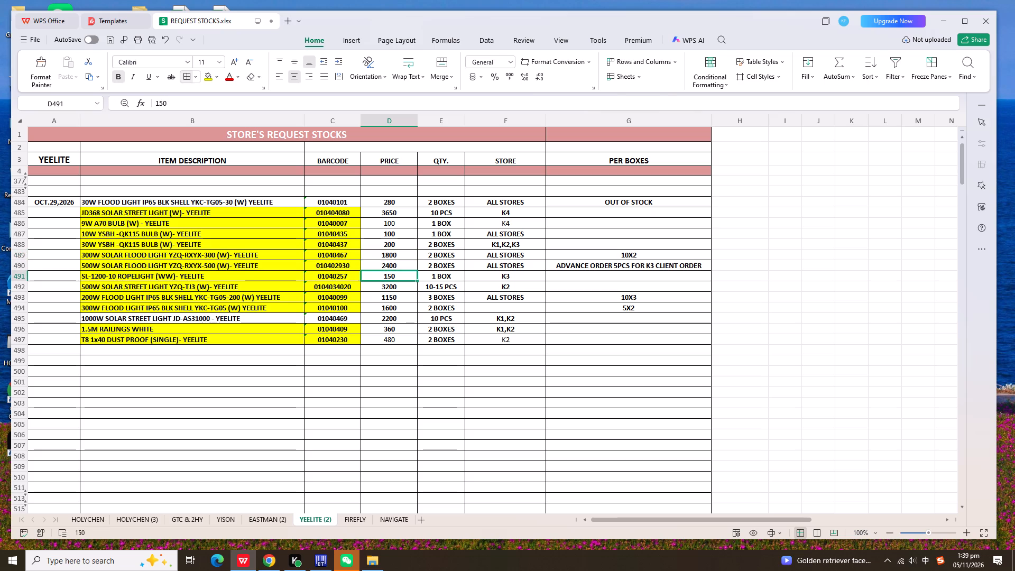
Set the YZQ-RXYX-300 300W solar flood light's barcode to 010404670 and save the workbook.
click(356, 255)
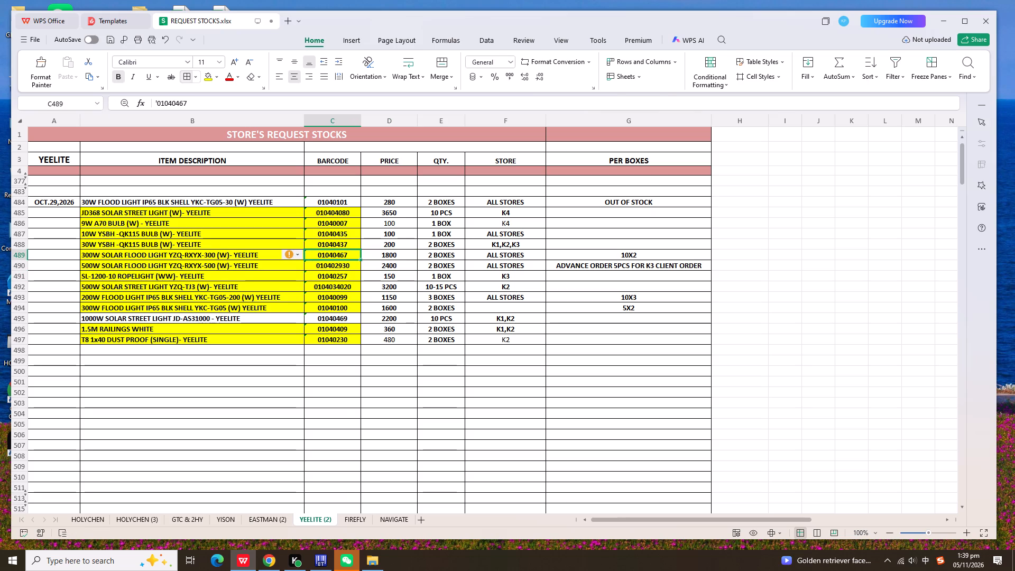
click(231, 108)
key(0)
key(Return)
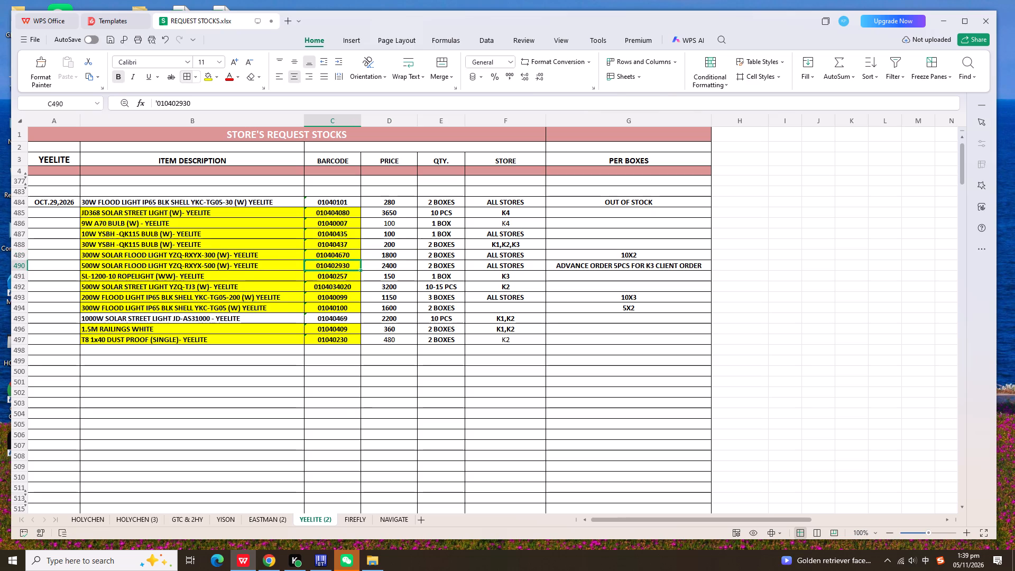
click(254, 353)
click(248, 318)
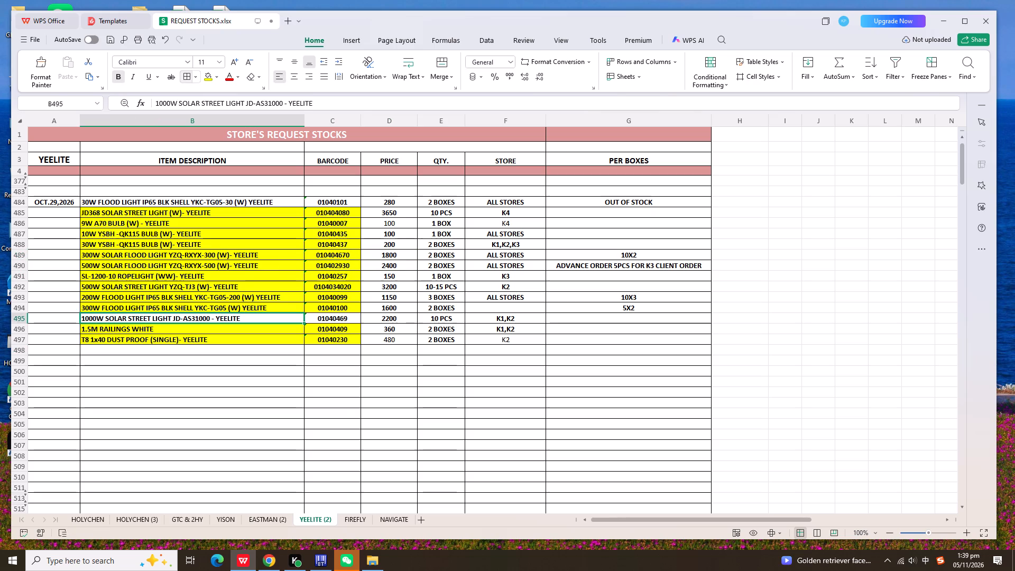
click(257, 346)
key(ctrl+s)
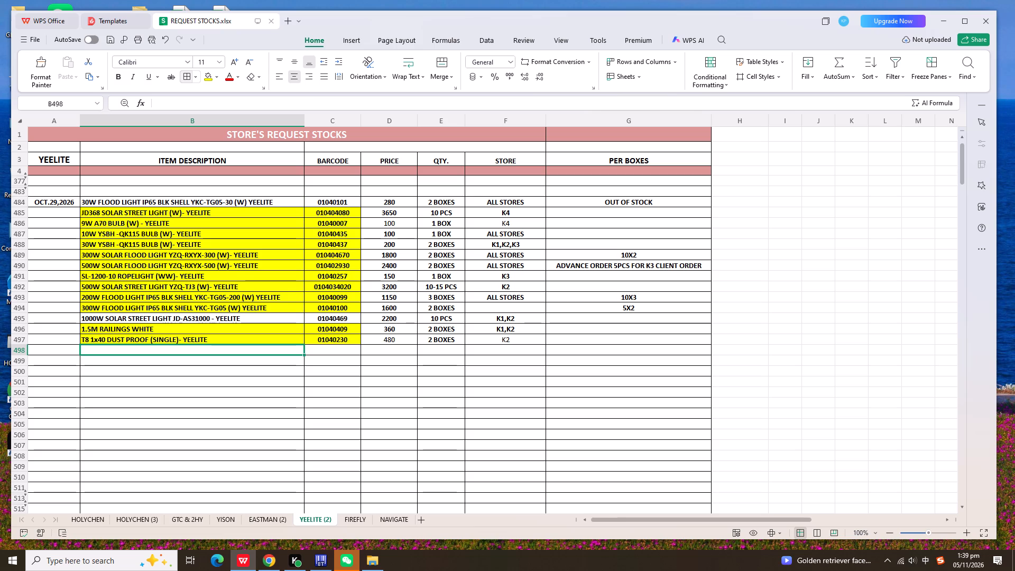
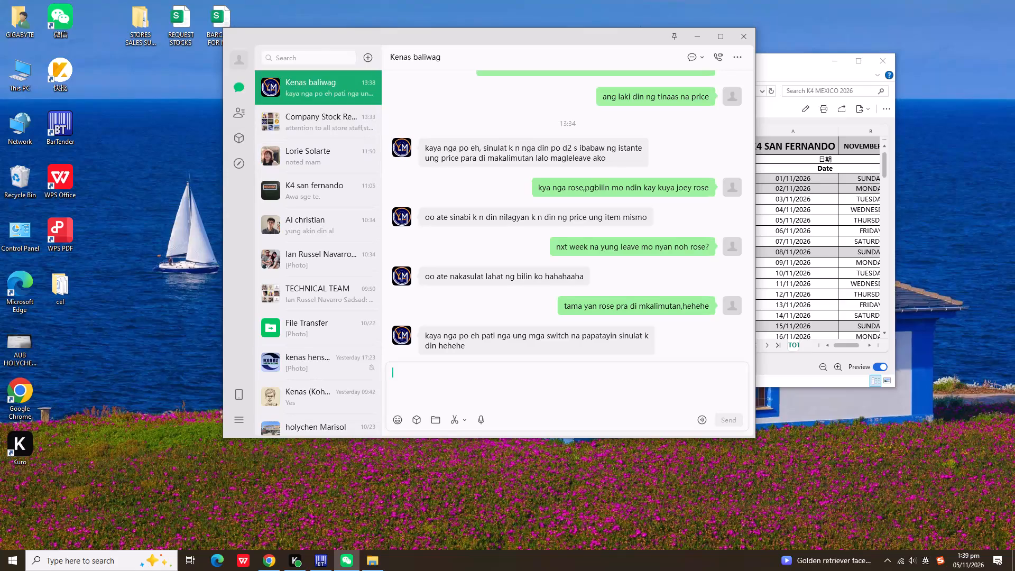
Switch to the merchant system in Chrome and examine the dealers' sales performance ranking for today and for this month.
click(267, 562)
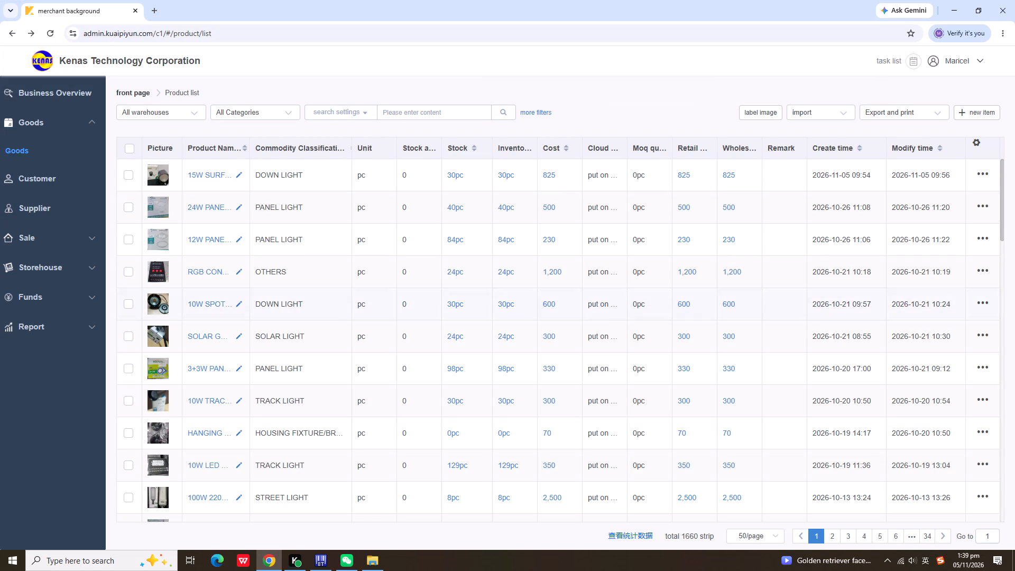
click(75, 326)
click(66, 349)
click(128, 114)
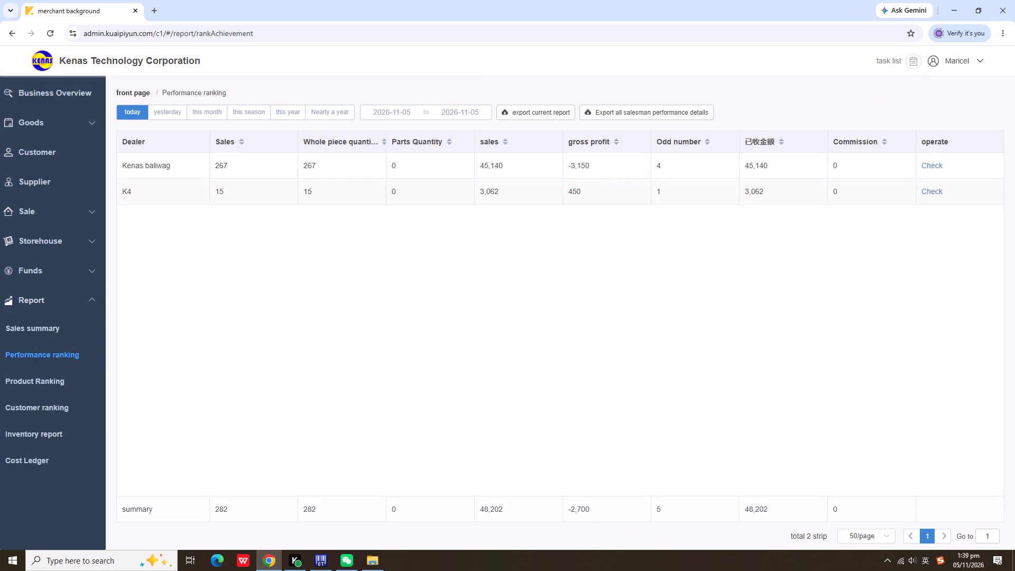
click(200, 111)
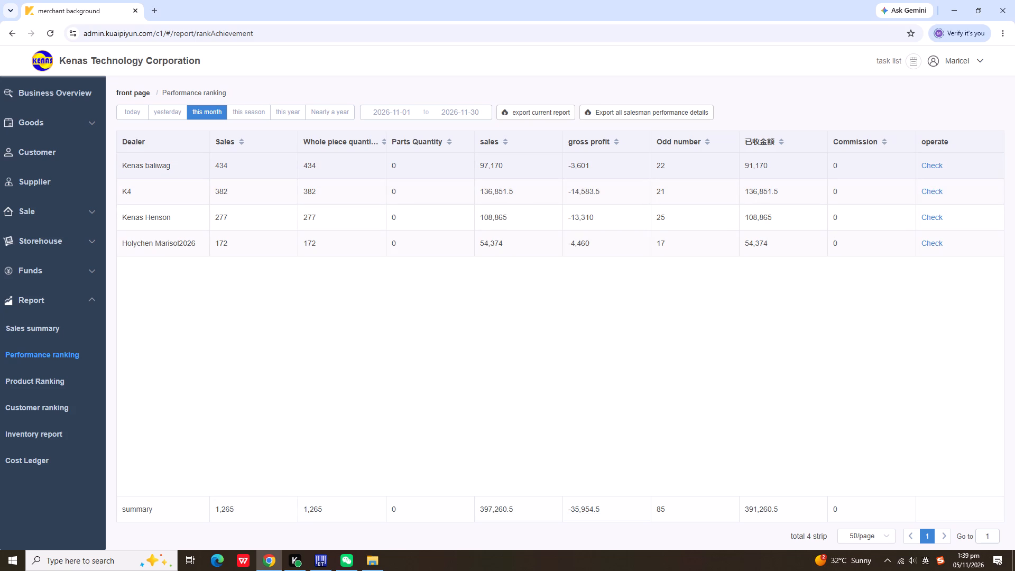
click(135, 111)
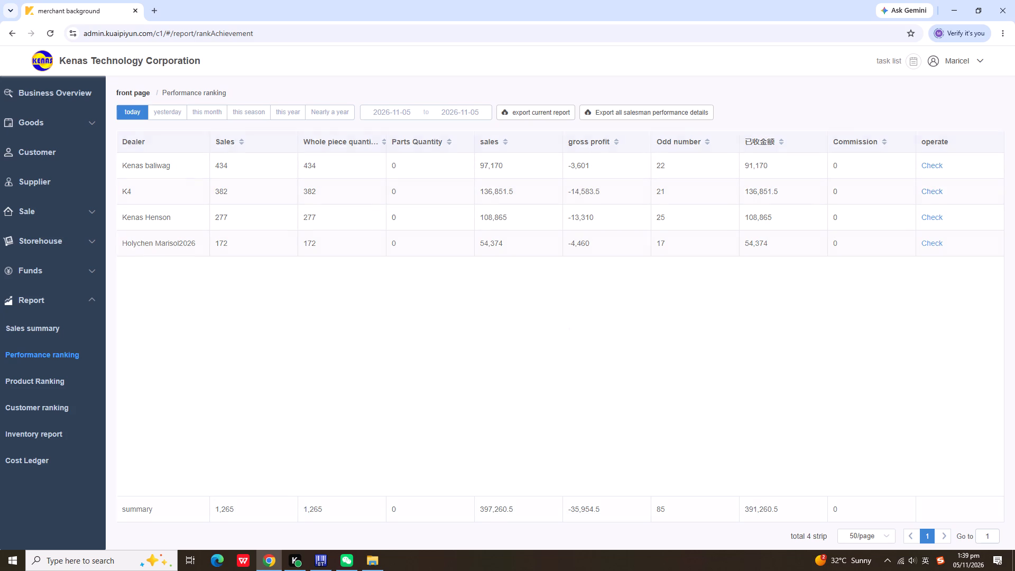
click(344, 560)
click(441, 382)
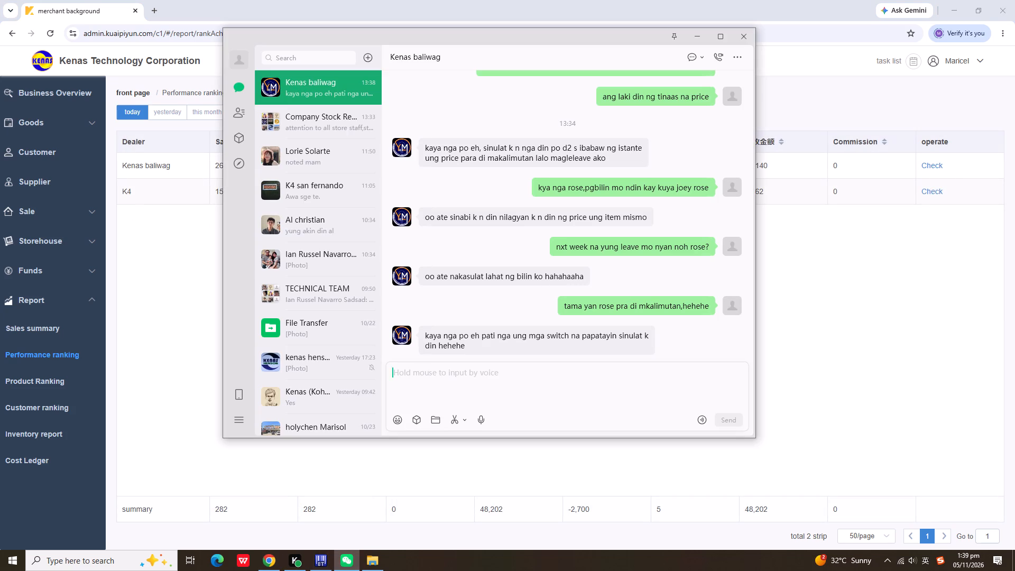
text(ganda ng sales nyo)
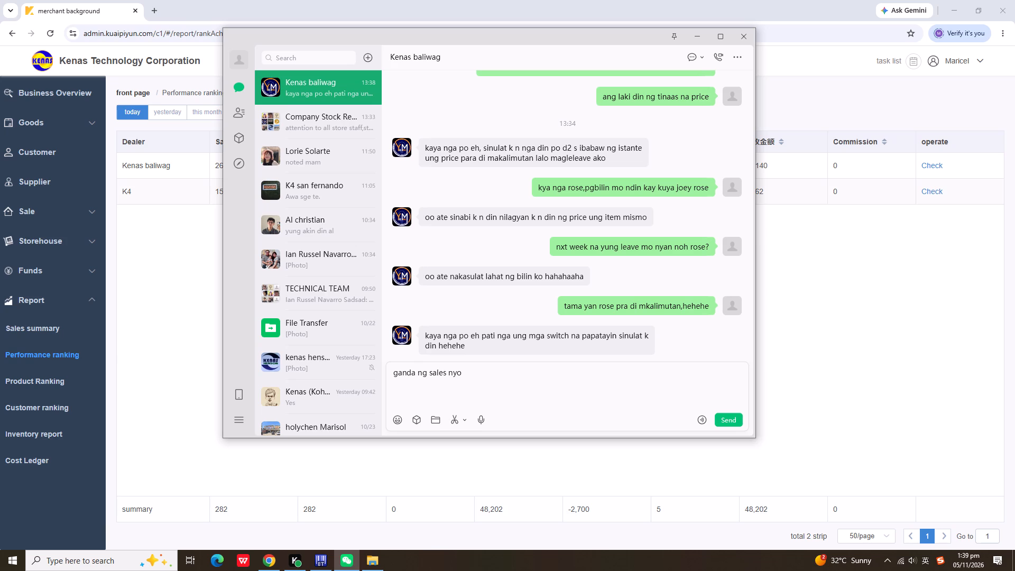
key(BackSpace)
key(BackSpace)
key(BackSpace)
key(BackSpace)
key(BackSpace)
key(BackSpace)
key(BackSpace)
key(BackSpace)
key(BackSpace)
text(pasok ng sales nyo for this month)
key(space)
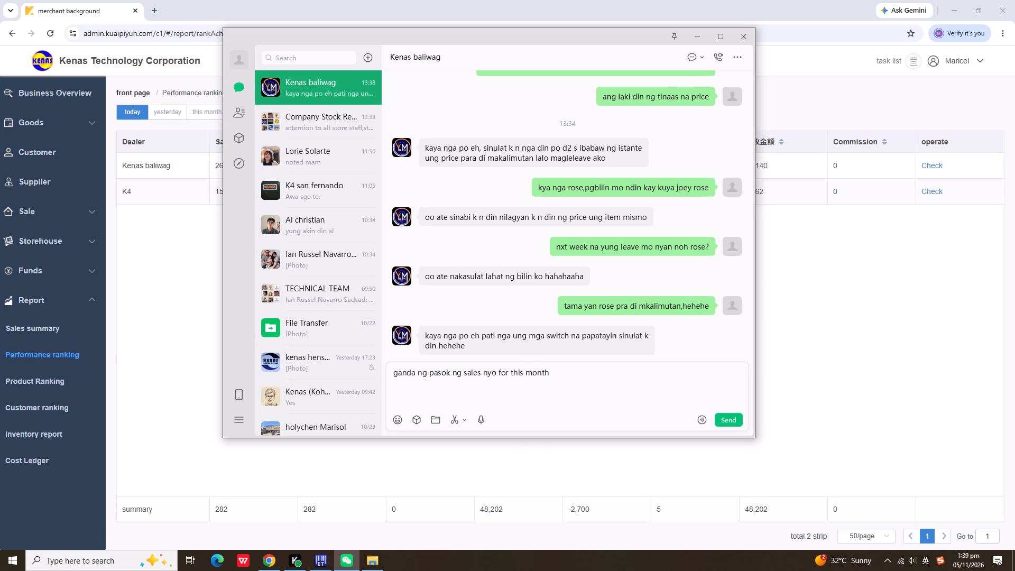
text(noh ropse)
key(BackSpace)
key(BackSpace)
key(BackSpace)
text(se,,pwera usu)
text(g,hehehhe,,sna tuloy2 na lhat ng su)
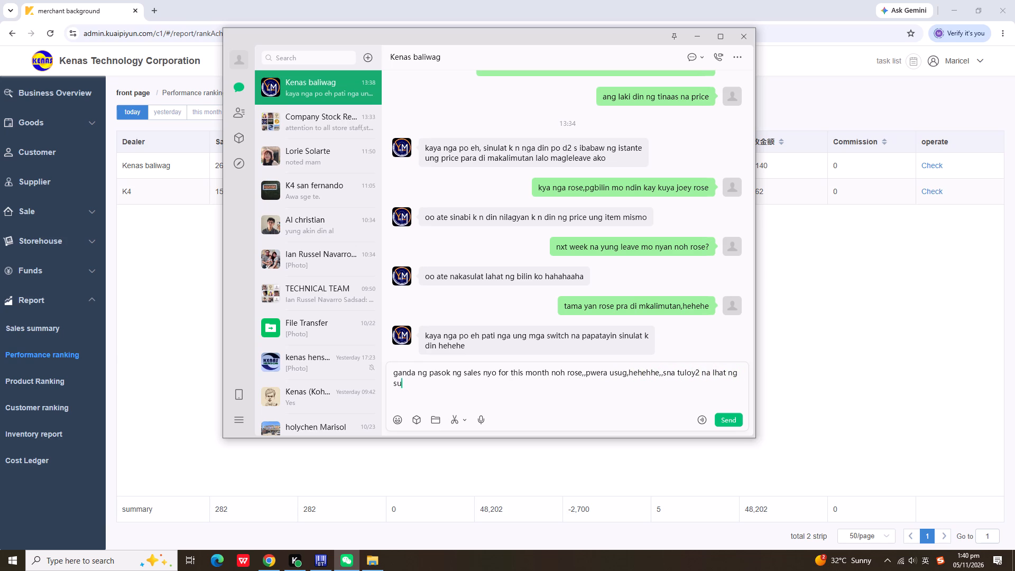
text(sund n)
key(BackSpace)
key(BackSpace)
key(BackSpace)
text(od na b)
text(uwan noh?)
key(Return)
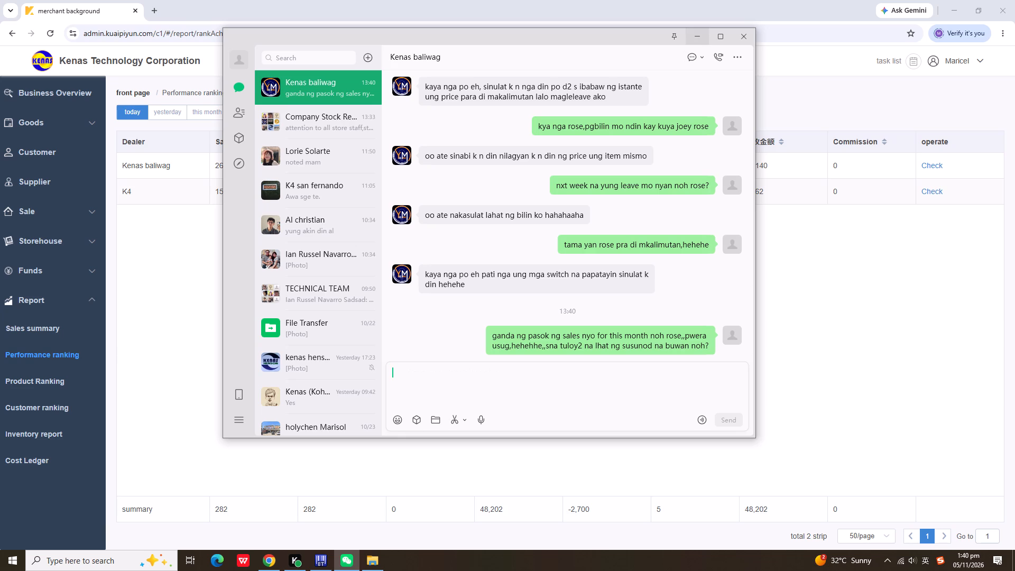
Return to the merchant system in Chrome and open the Goods product list.
click(76, 123)
click(61, 151)
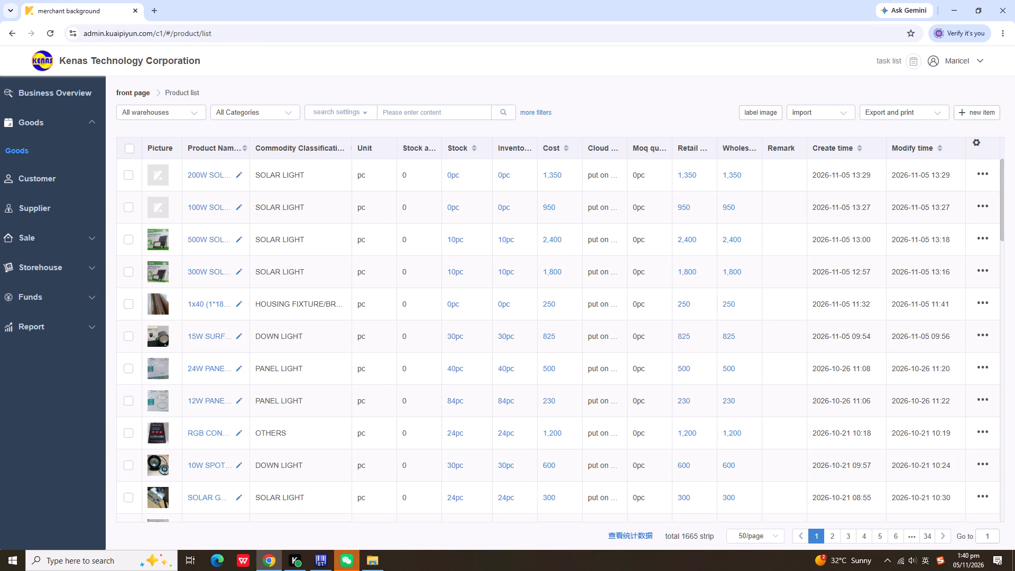
click(339, 570)
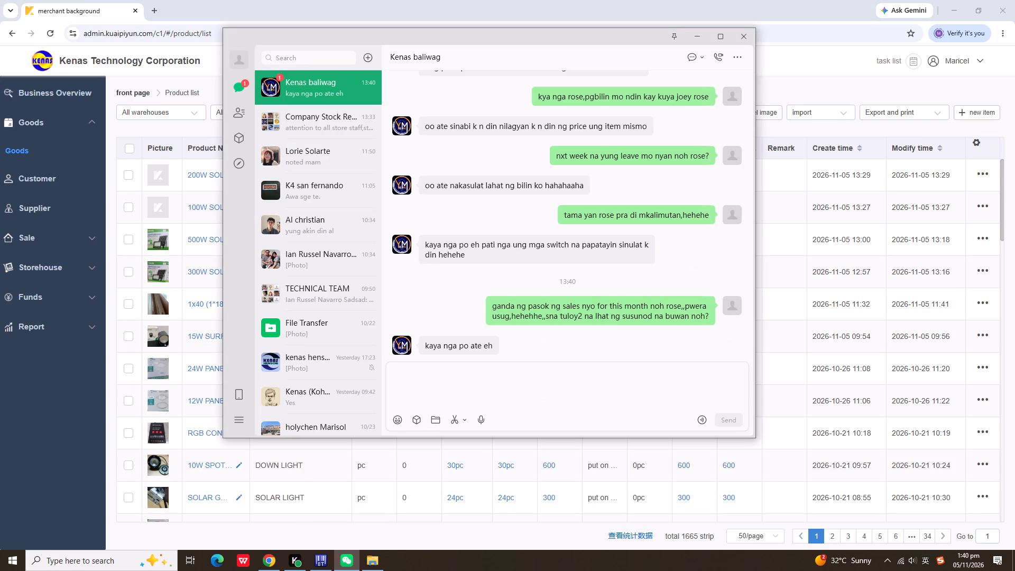
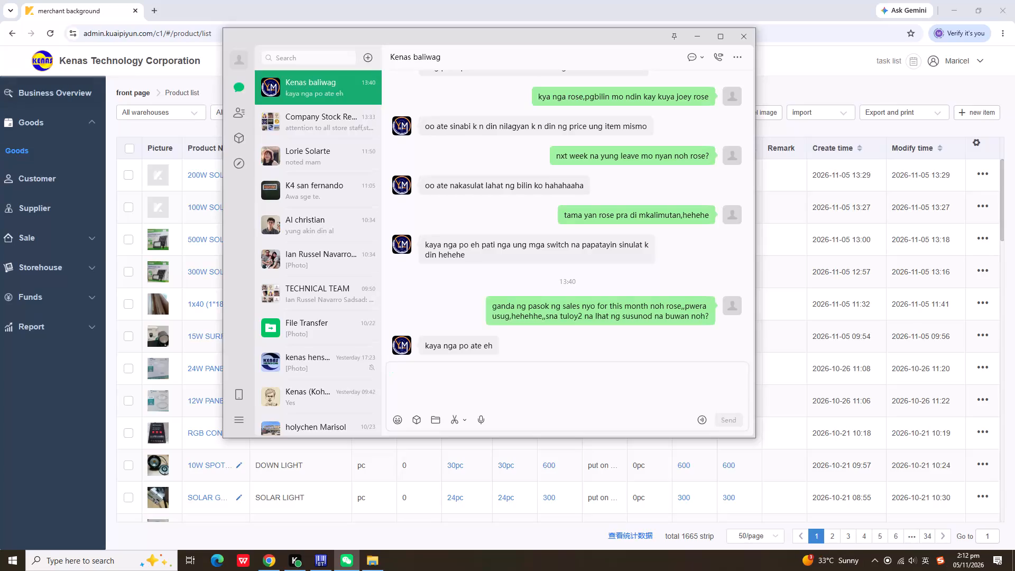
Switch to the merchant system in Chrome and compare the dealers' sales performance ranking for today and for this month.
click(78, 338)
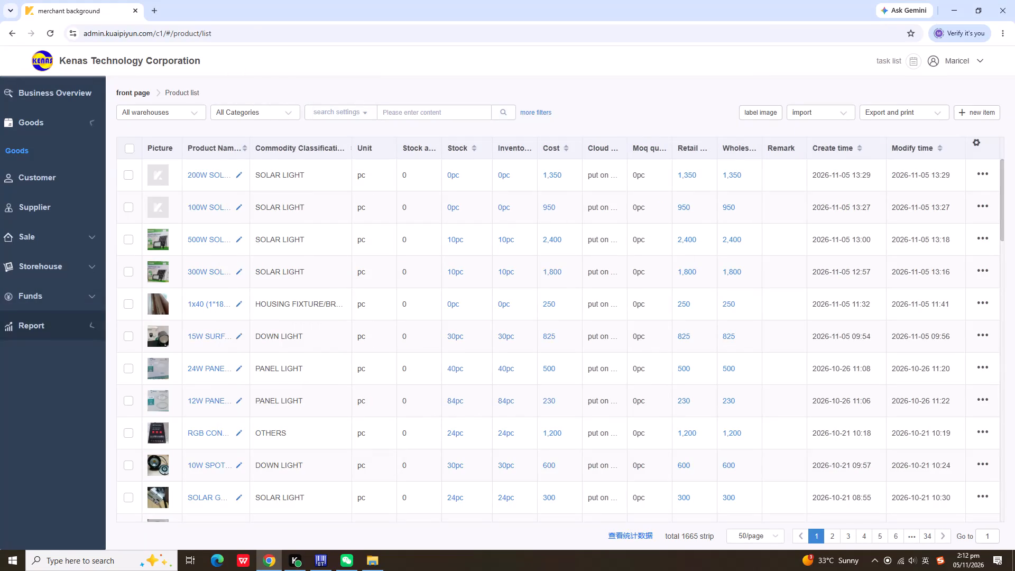
click(75, 346)
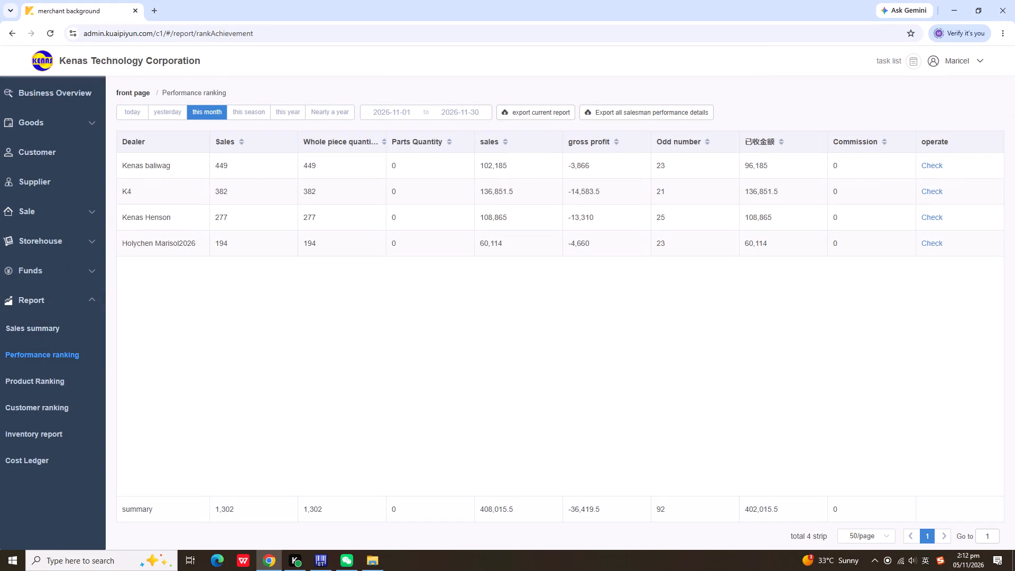
click(131, 107)
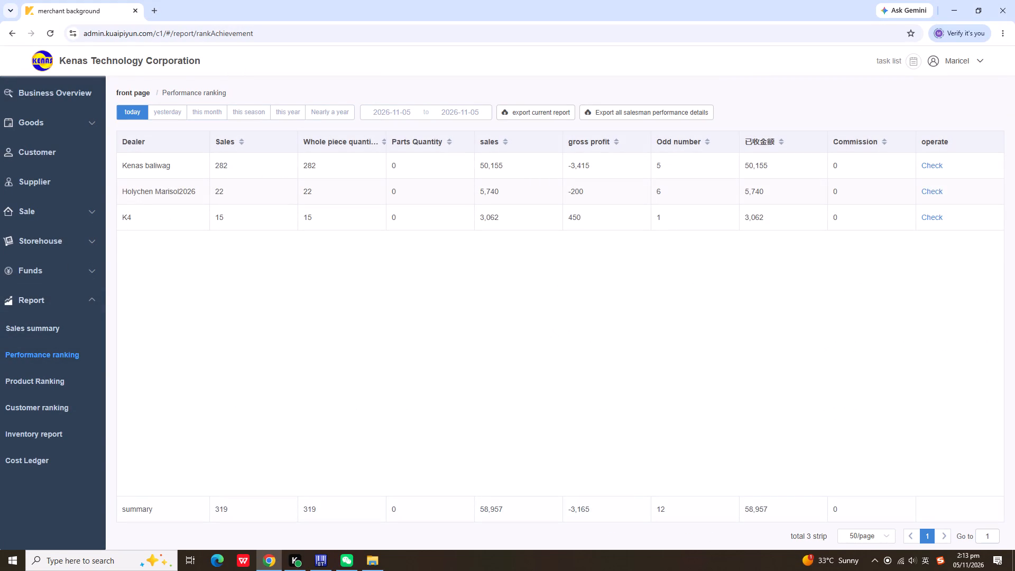
click(211, 111)
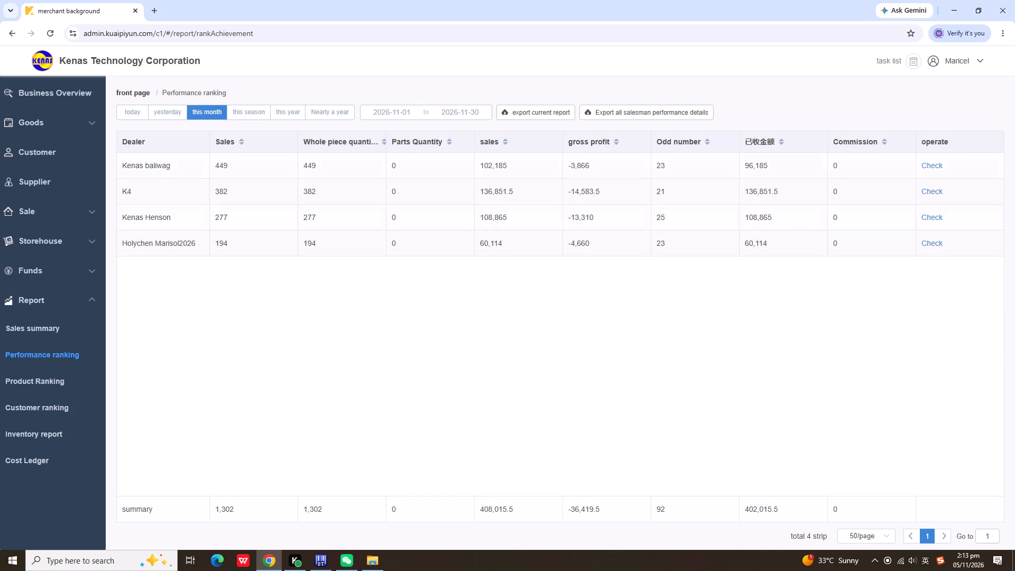
click(127, 112)
Return to the Goods product list.
click(55, 123)
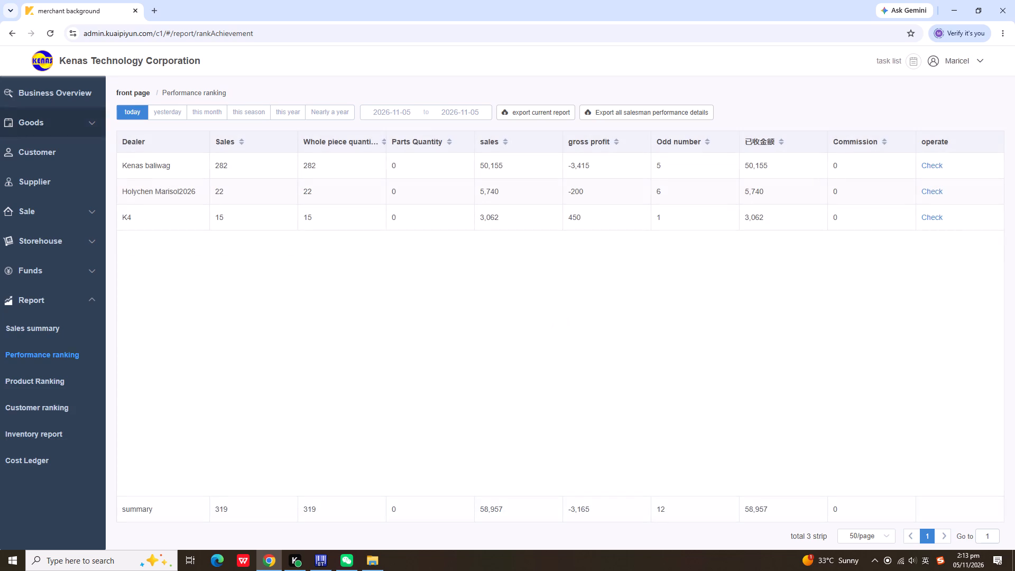
click(54, 154)
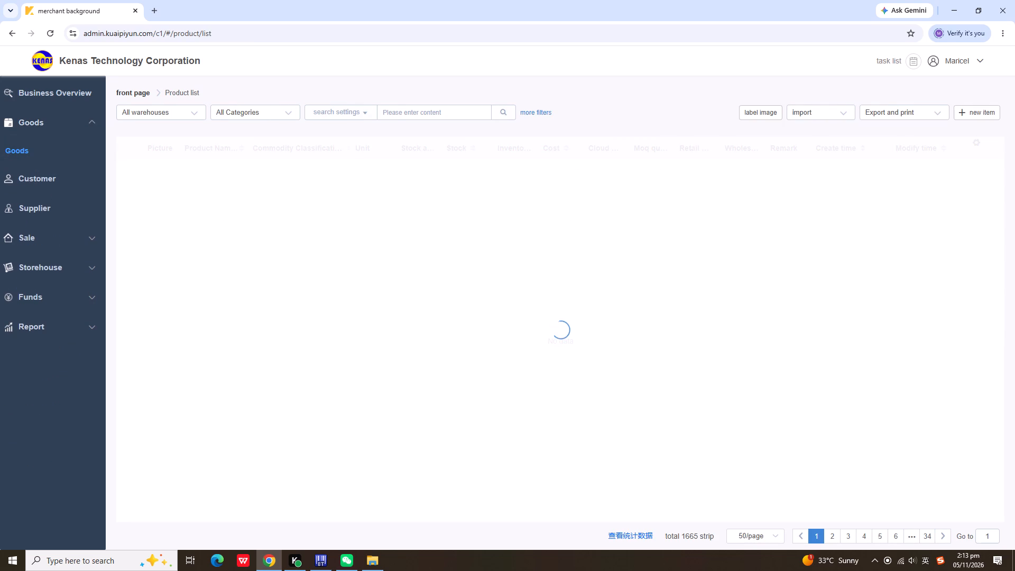
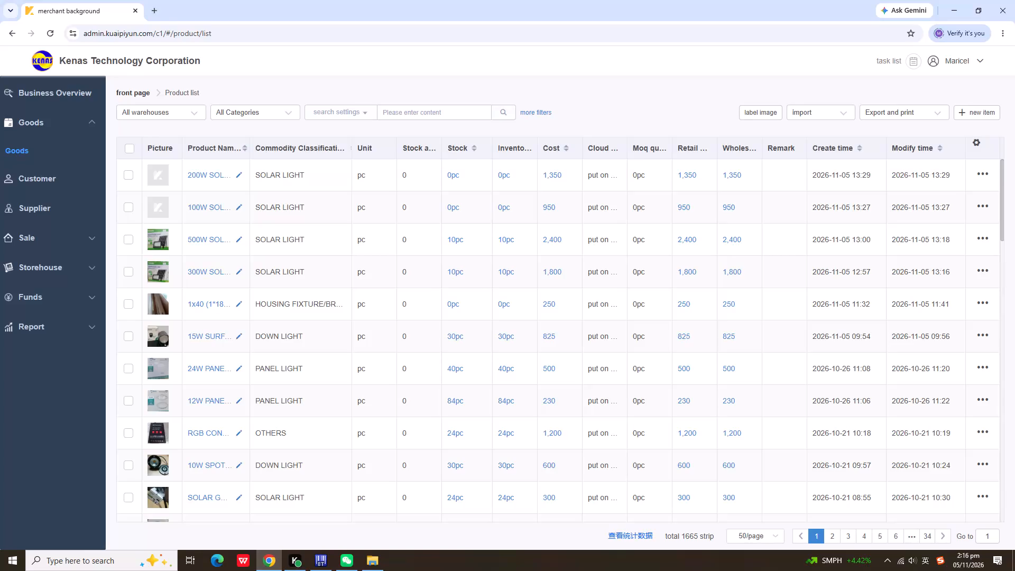
Search the product list for STRING BULB.
click(416, 114)
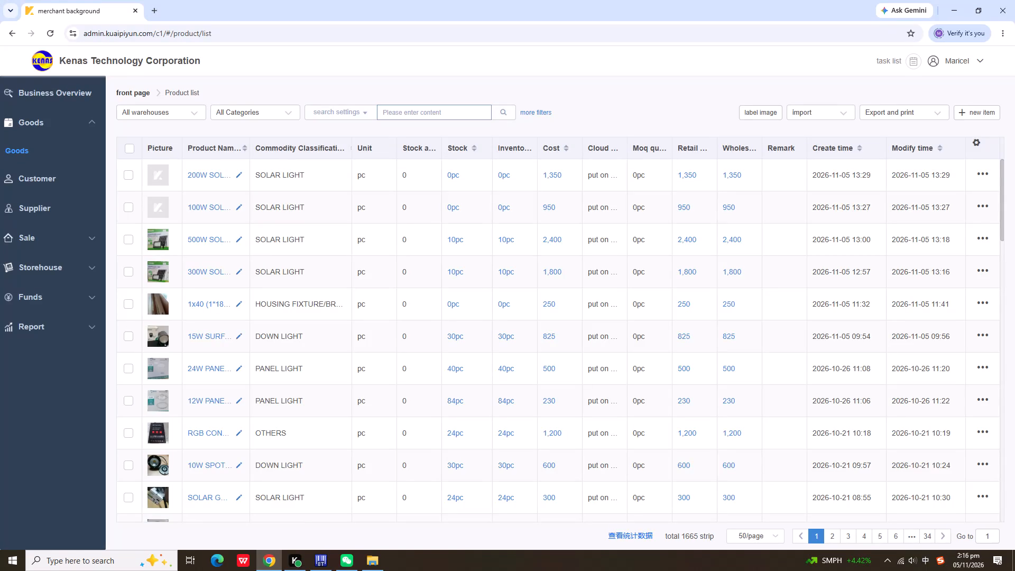
text(STRING)
click(452, 117)
text(STRING)
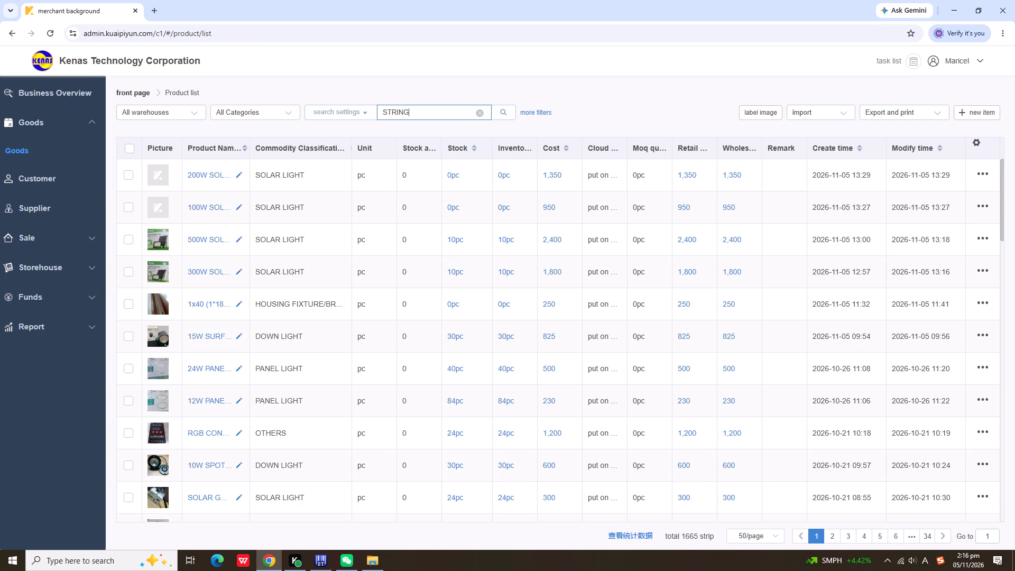
key(space)
text(BULB)
key(Return)
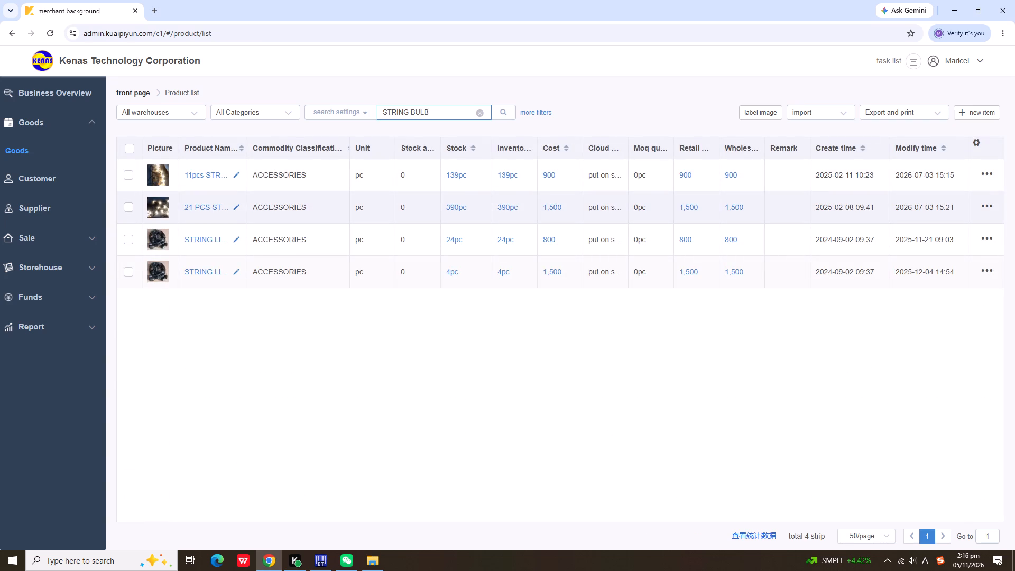
Check the Warehouse Calibutbut inventory of the 21 PCS STRING LIGHT 30FT WITH BULB, then clear the product search.
click(451, 210)
click(244, 167)
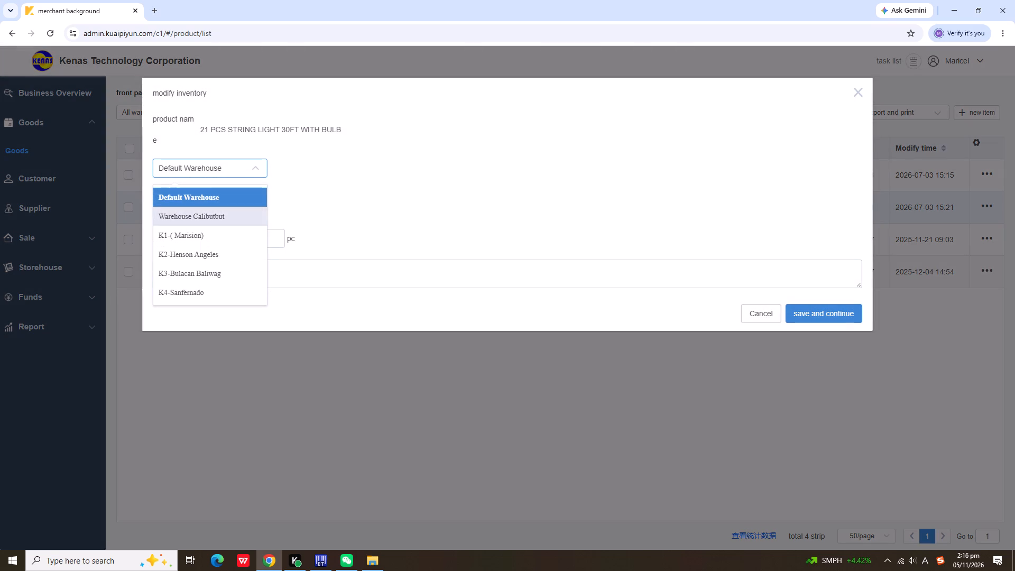
click(236, 214)
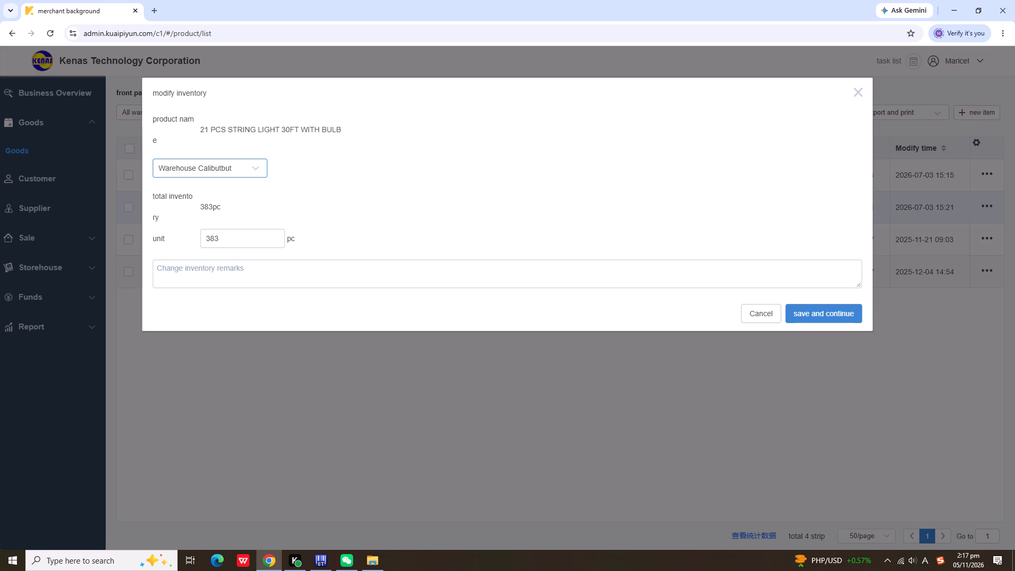
click(856, 91)
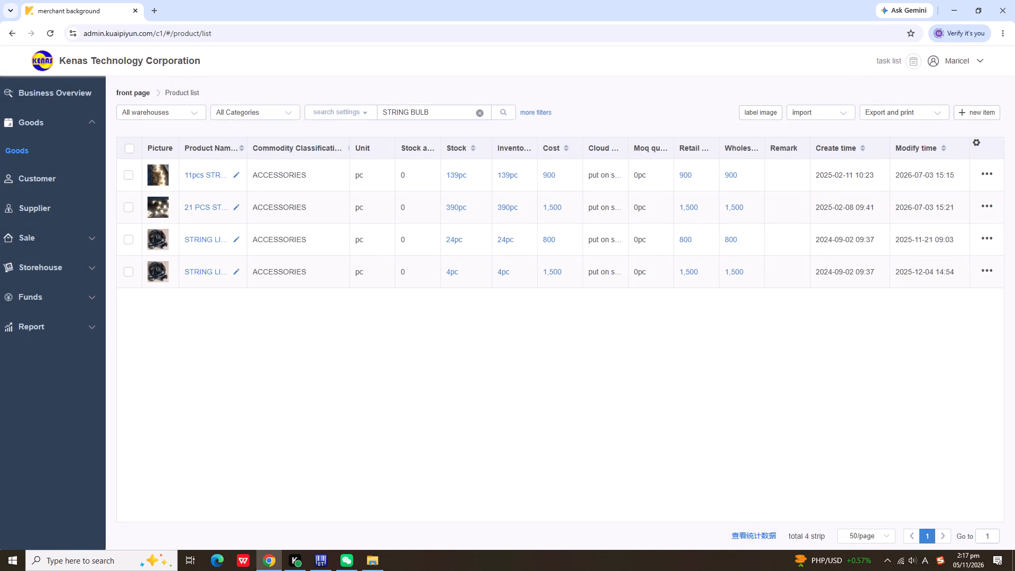
click(479, 113)
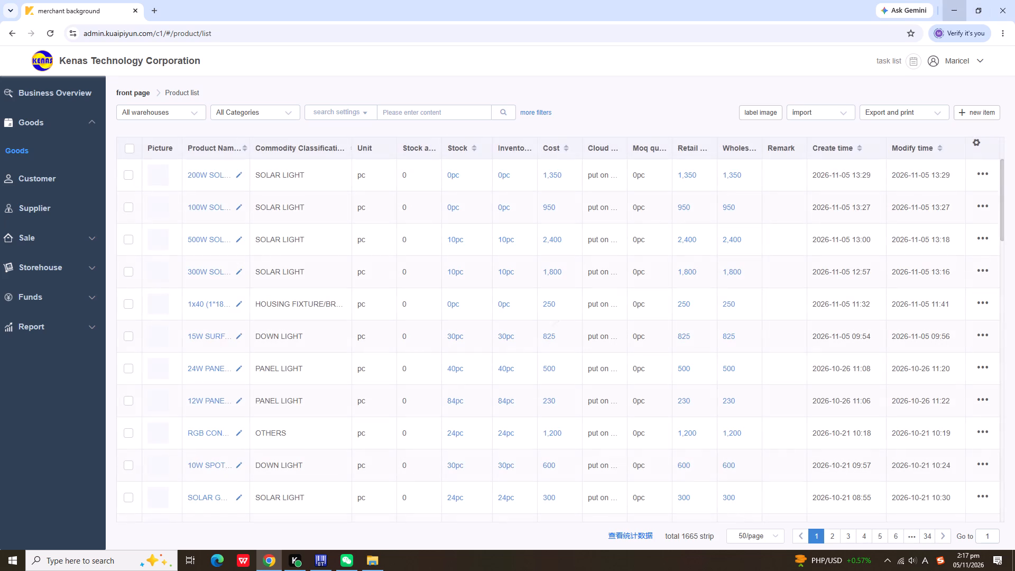
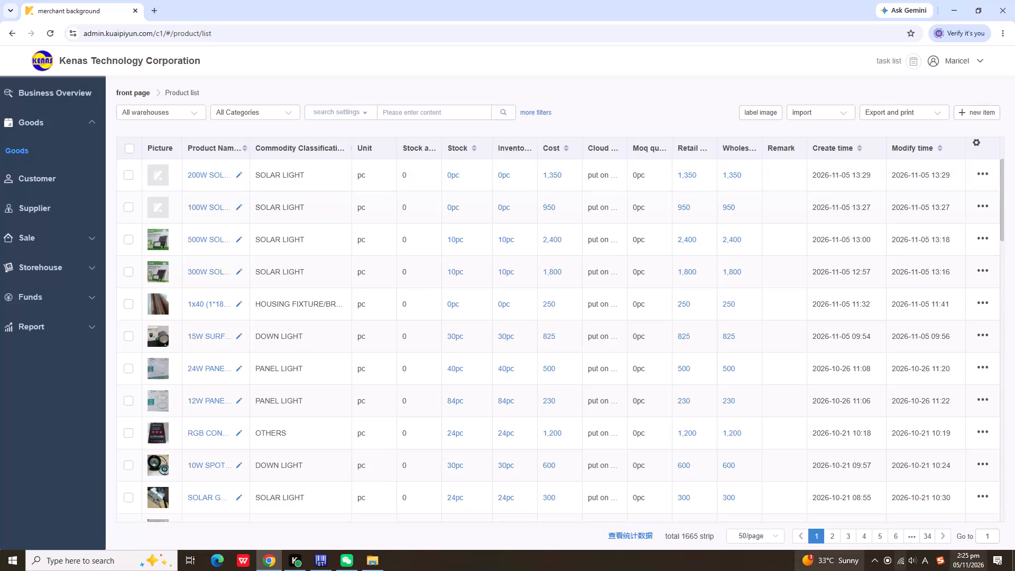
Switch to the BarTender label design and set its barcode value to 02010013.
click(324, 564)
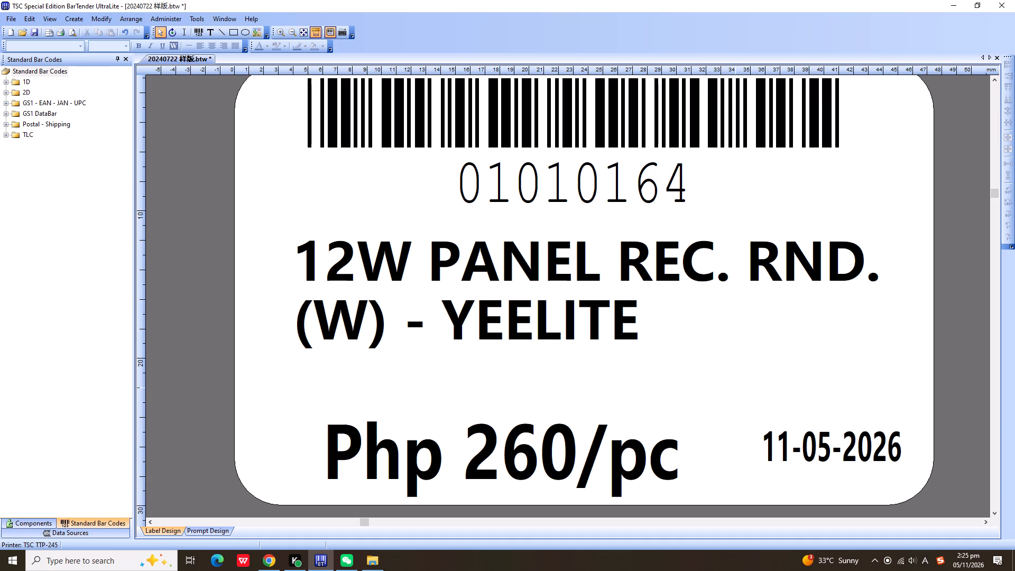
double_click(557, 180)
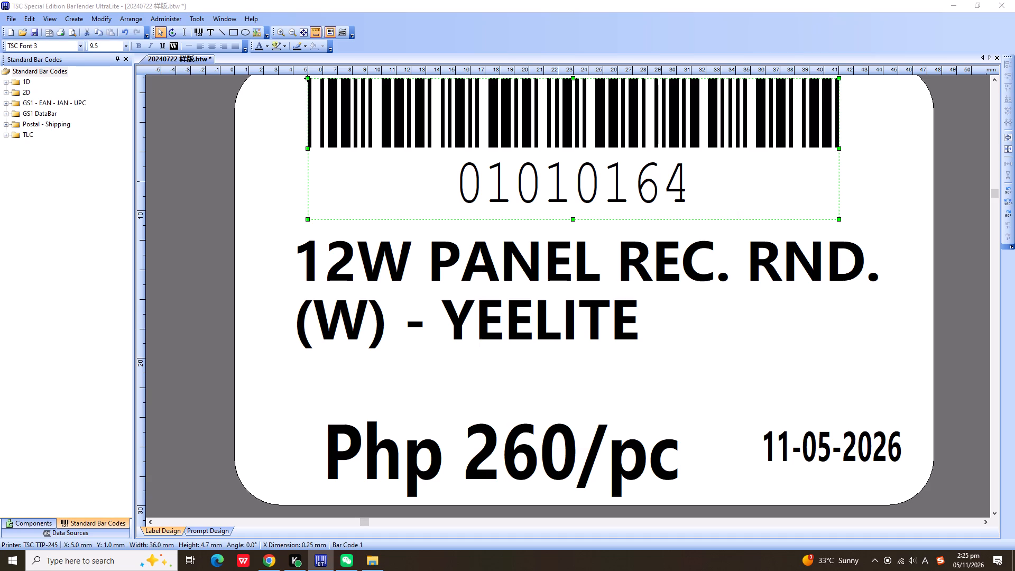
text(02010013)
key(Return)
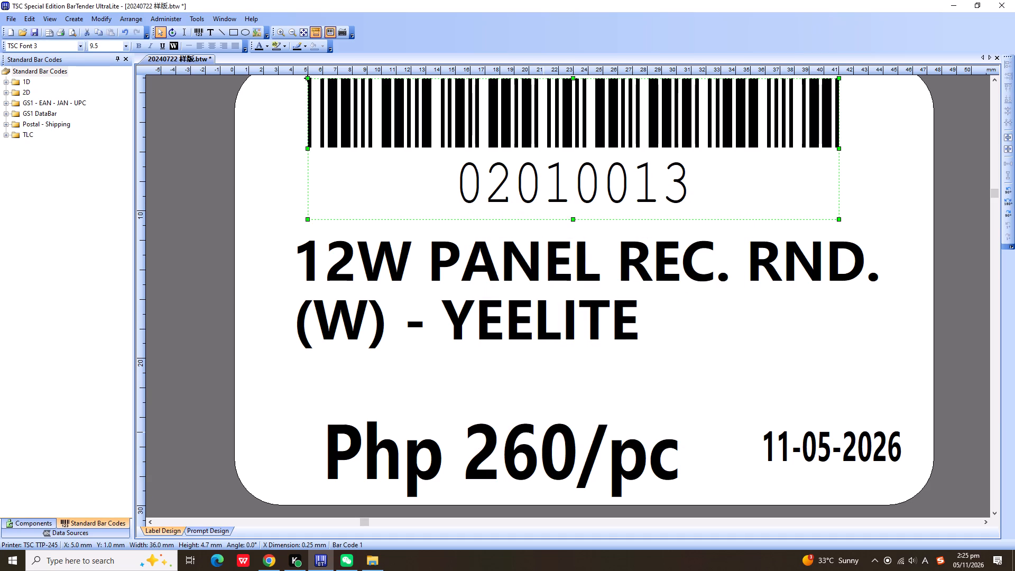
Set the label's price text to Php 1500/pc.
click(539, 439)
click(539, 439)
click(590, 310)
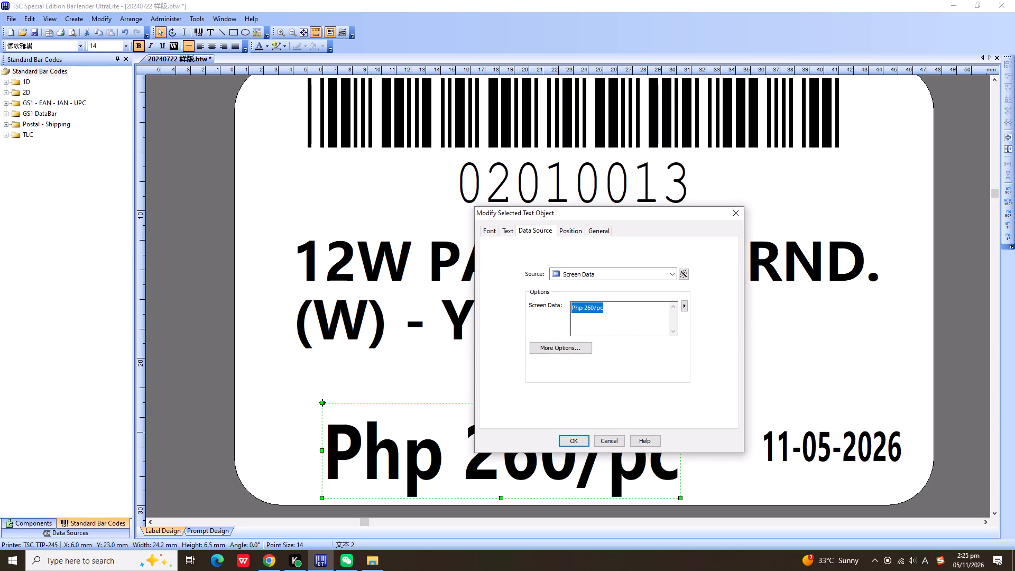
key(BackSpace)
key(BackSpace)
text(150)
key(Return)
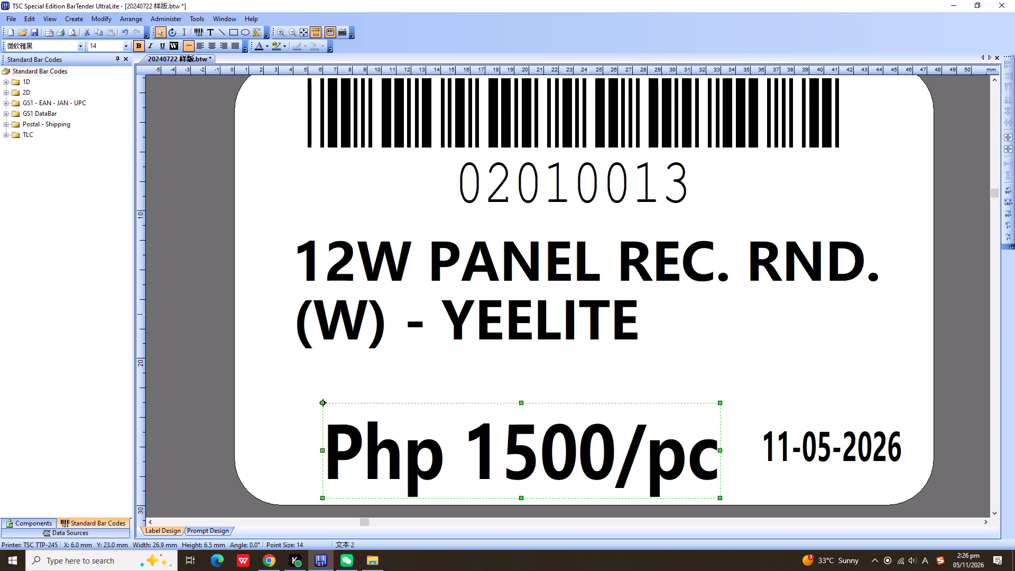
Replace the label's product name with 21 PCS STRING BULB 30ft WITH BULB.
double_click(552, 285)
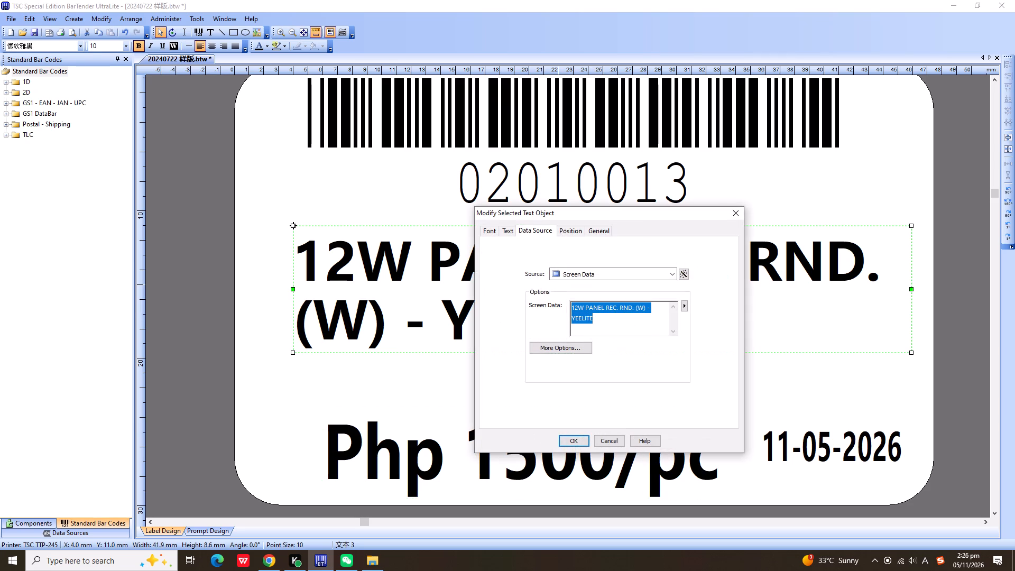
text(21 PCS)
key(space)
text(STRING BULB)
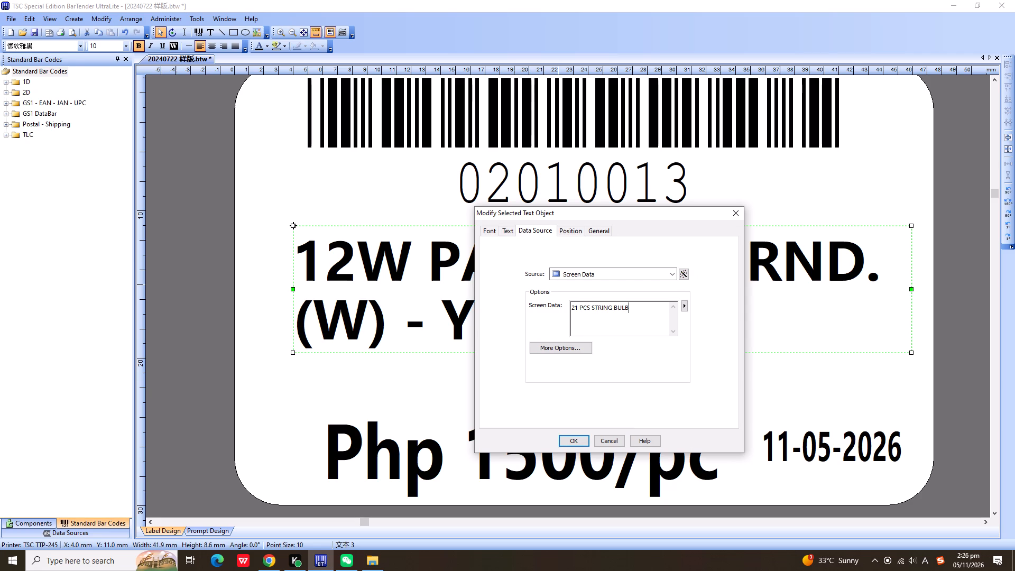
key(space)
text(30)
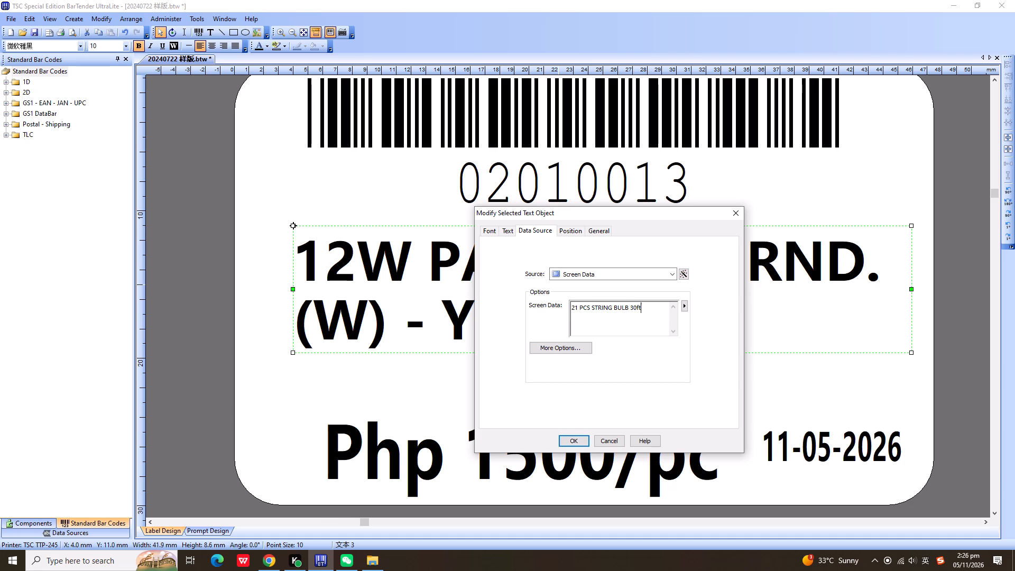
key(space)
text(WITH BULB)
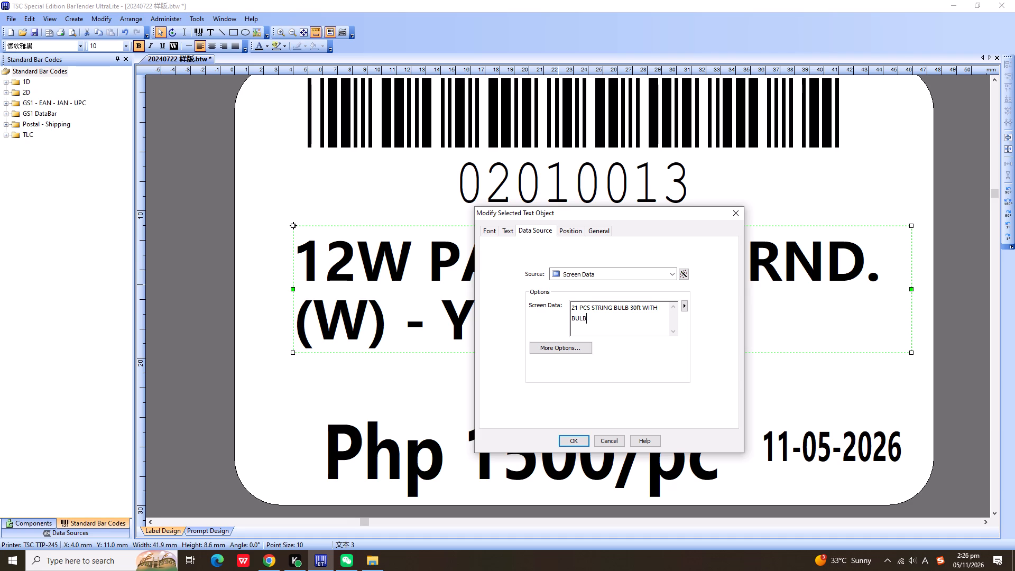
click(573, 443)
click(609, 288)
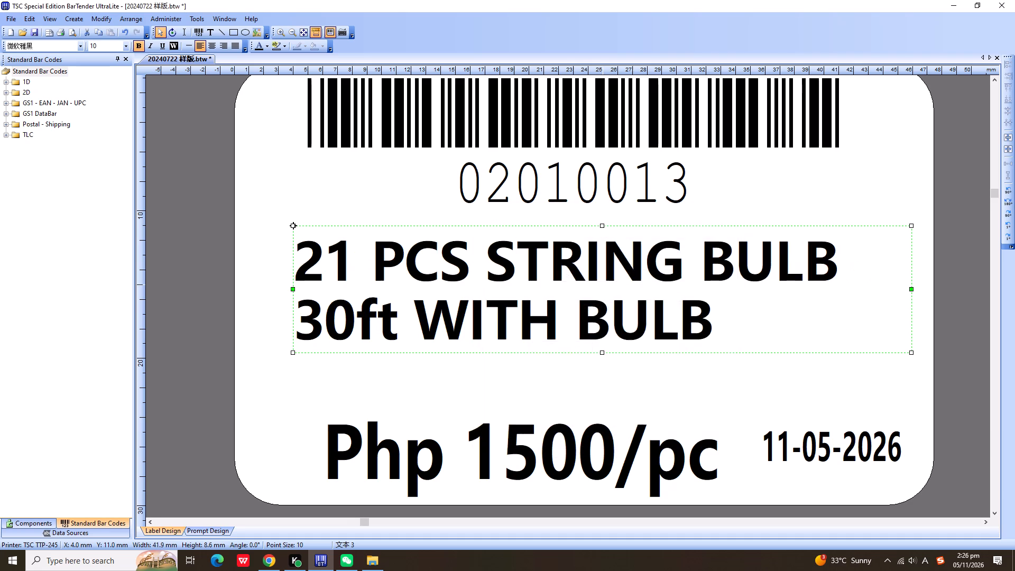
click(559, 389)
Print 100 identical copies of the 21 PCS STRING BULB label on the TSC TTP-245.
key(ctrl+p)
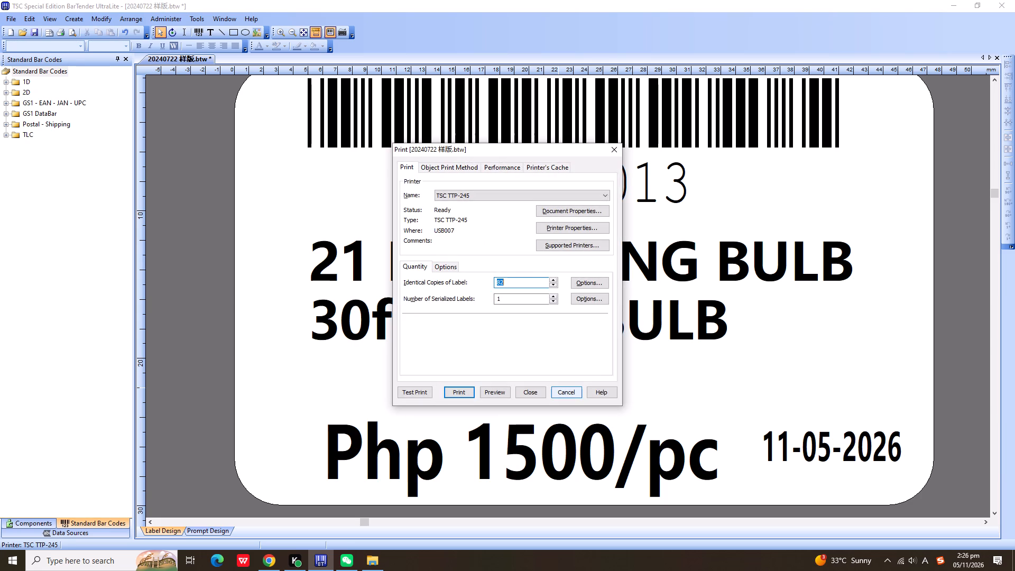
key(3)
key(BackSpace)
text(100)
key(Return)
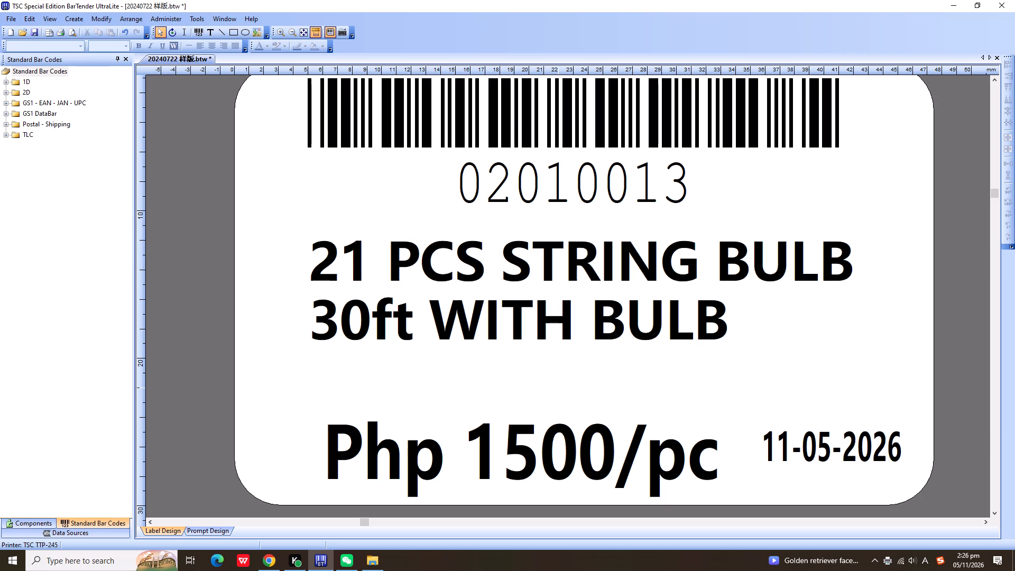
Print another 290 identical copies of the same string bulb label.
key(ctrl+p)
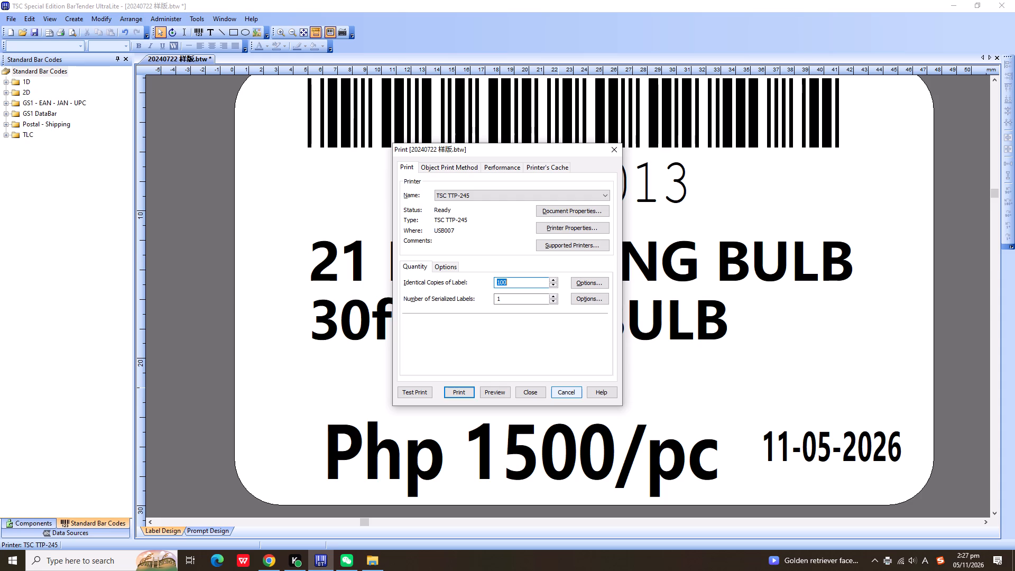
text(290)
key(Return)
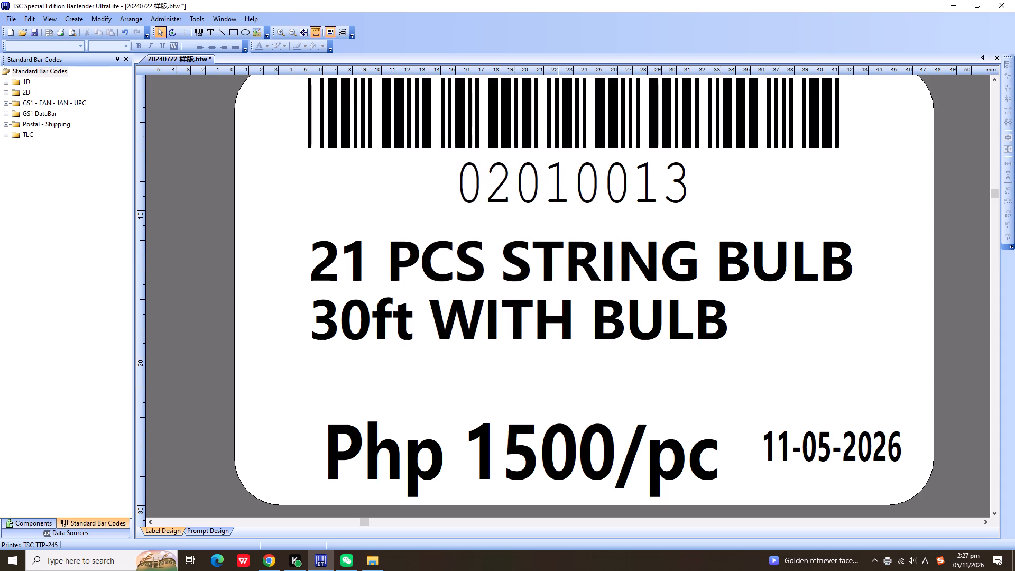
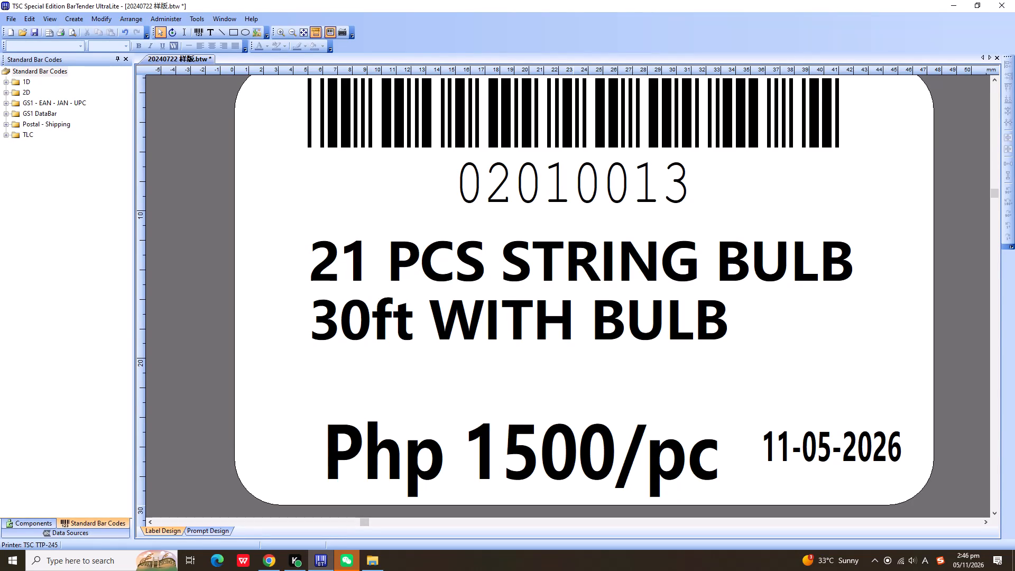
Switch to Weixin and view the latest photos posted in the TECHNICAL TEAM group chat.
click(349, 559)
click(345, 88)
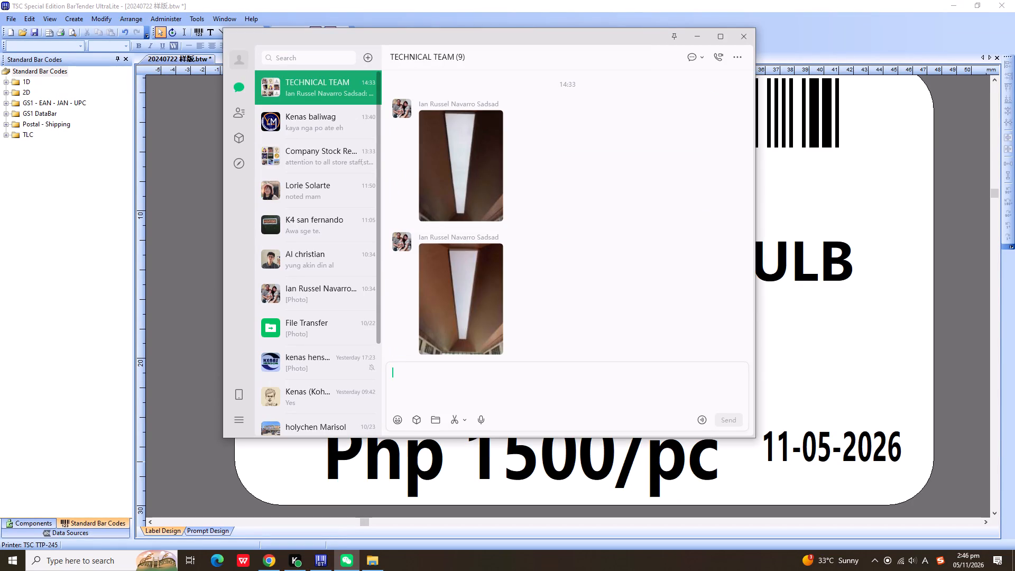
click(486, 304)
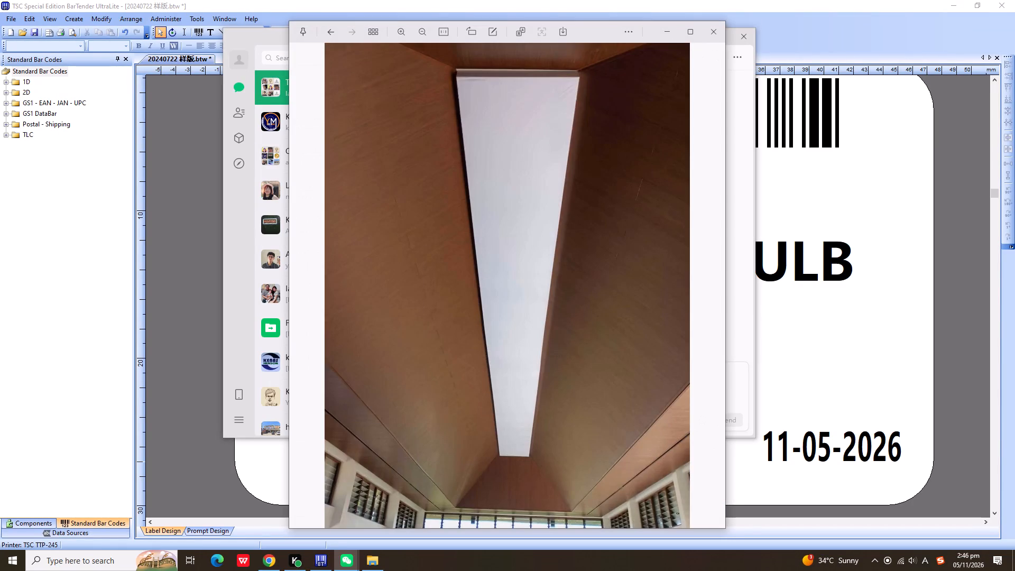
click(298, 292)
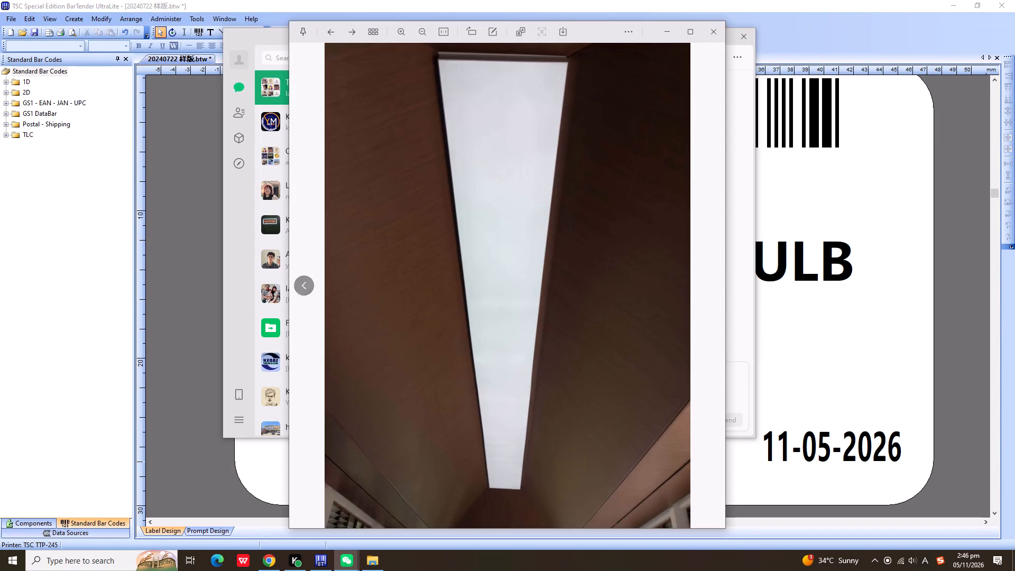
click(710, 36)
scroll(577, 183, up, 2)
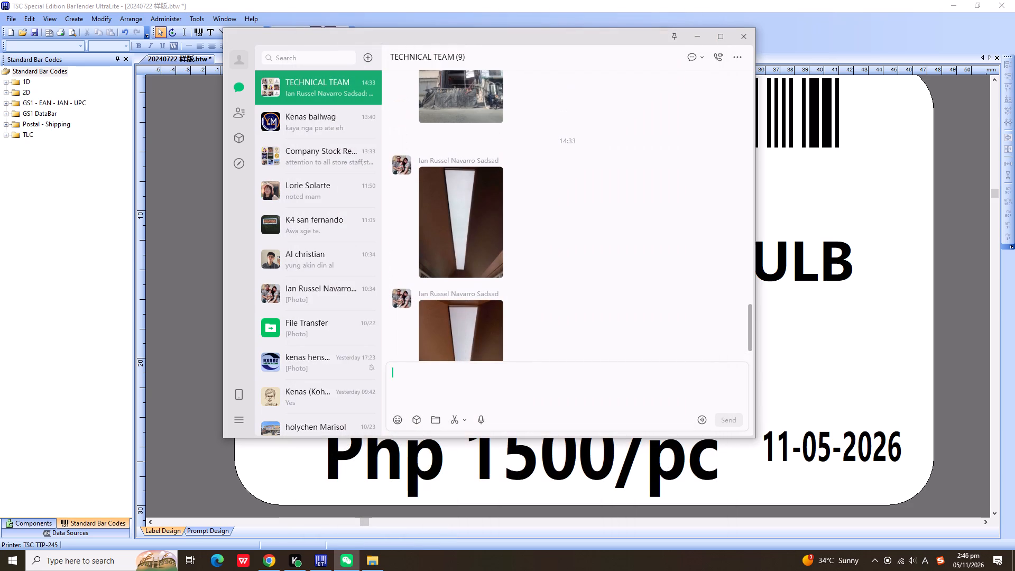
scroll(577, 183, down, 6)
click(697, 38)
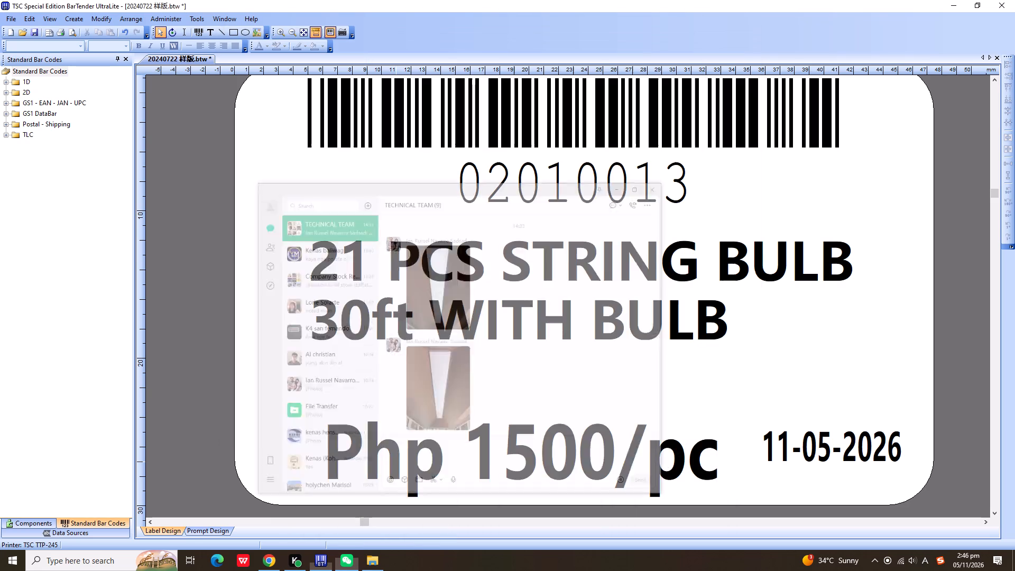
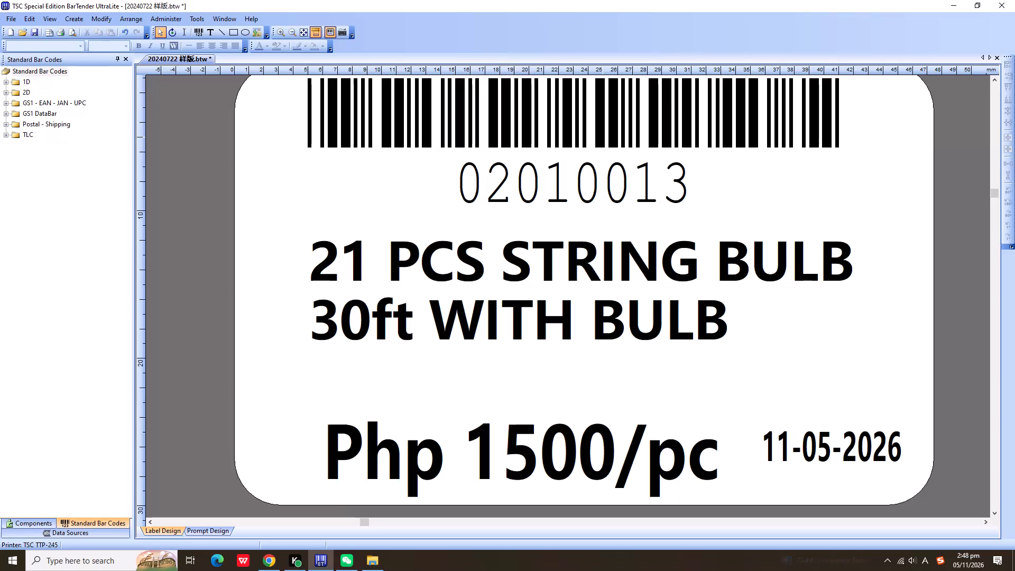
Change the label's barcode value to 02010012.
double_click(587, 163)
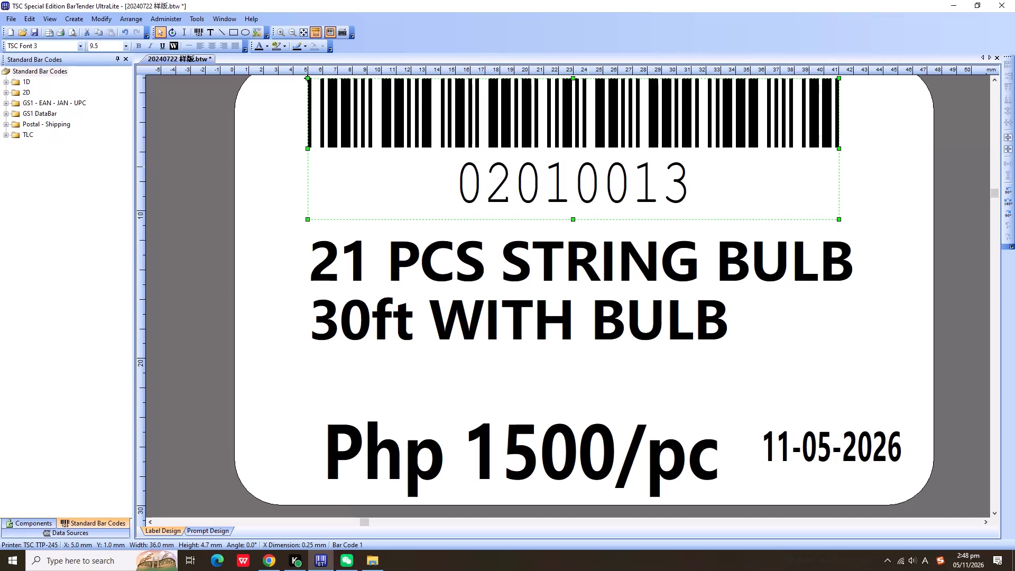
click(610, 311)
key(BackSpace)
key(2)
key(Return)
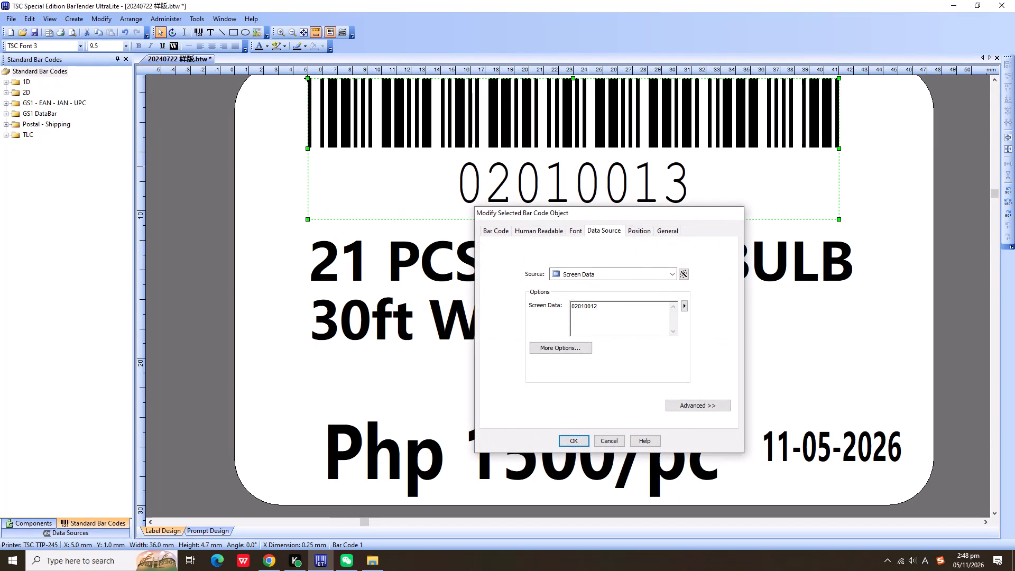
Change the product name on the label to 11 PCS STRING BULB 30ft WITH BULB.
double_click(610, 311)
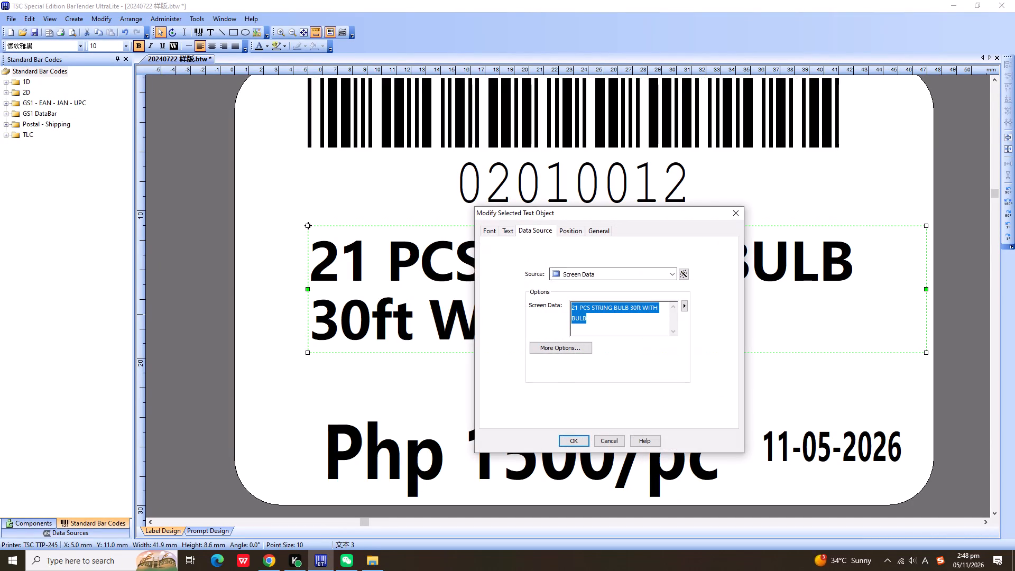
click(576, 306)
key(BackSpace)
key(1)
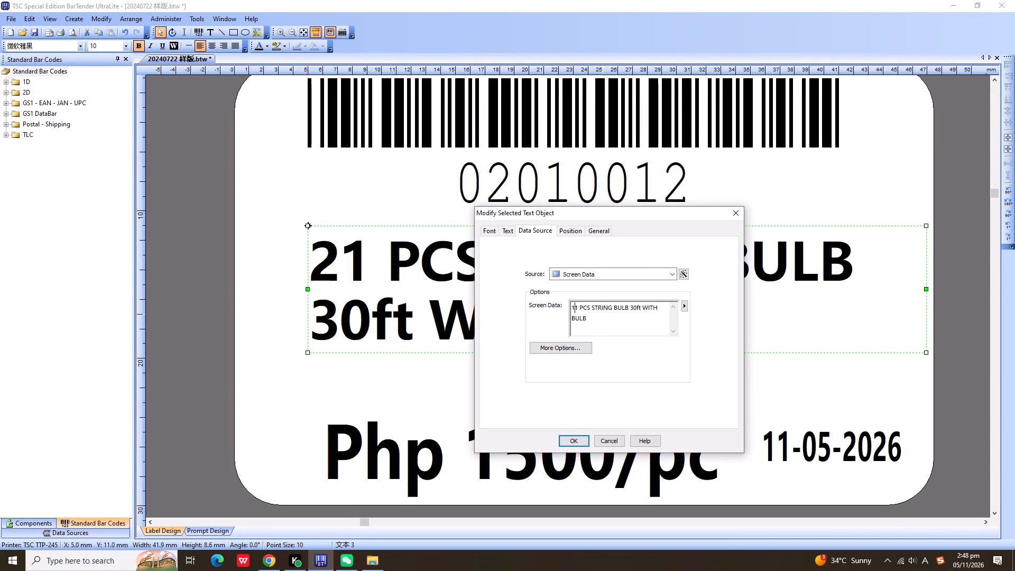
click(578, 437)
Change the price text on the label to Php 900/pc.
double_click(578, 437)
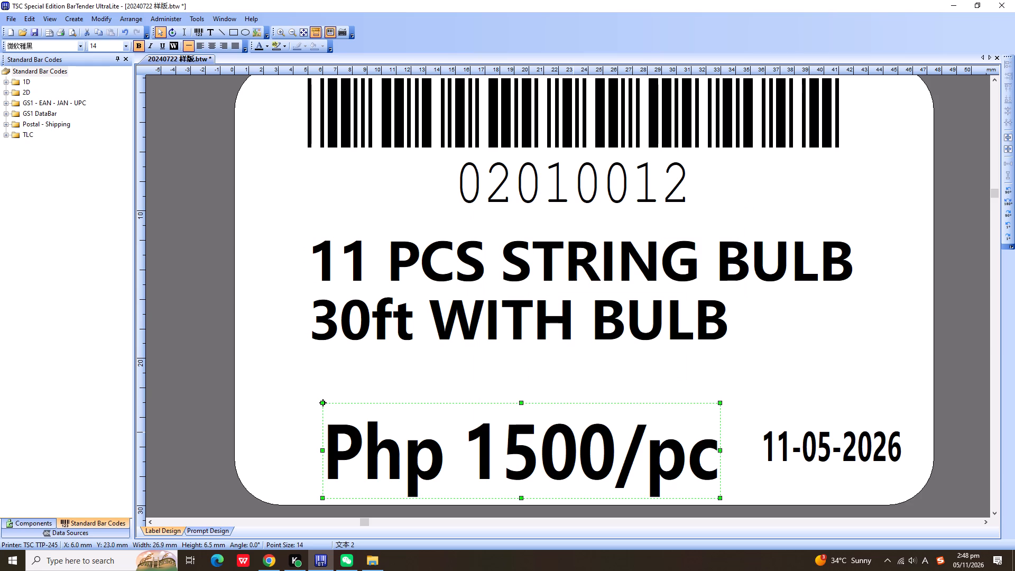
click(591, 307)
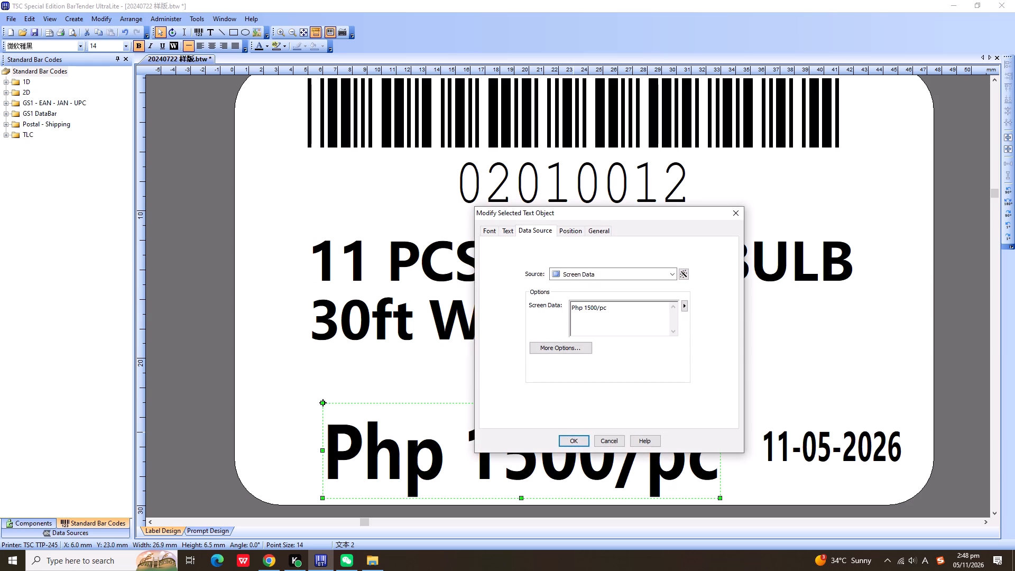
key(BackSpace)
key(BackSpace)
key(9)
key(Return)
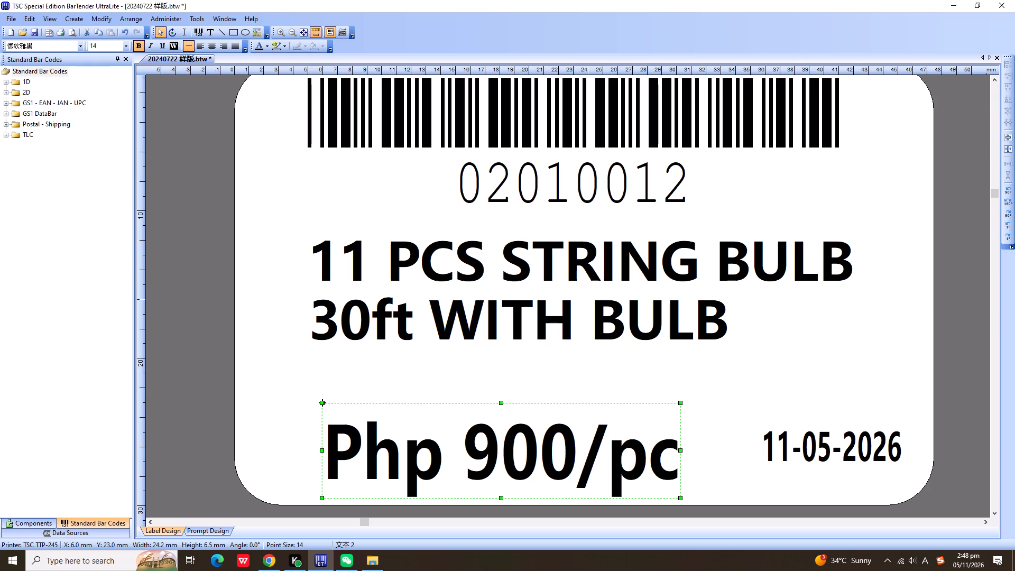
Print 135 identical copies of the 11 PCS string bulb label on the TSC TTP-245.
key(ctrl+p)
text(135)
key(Return)
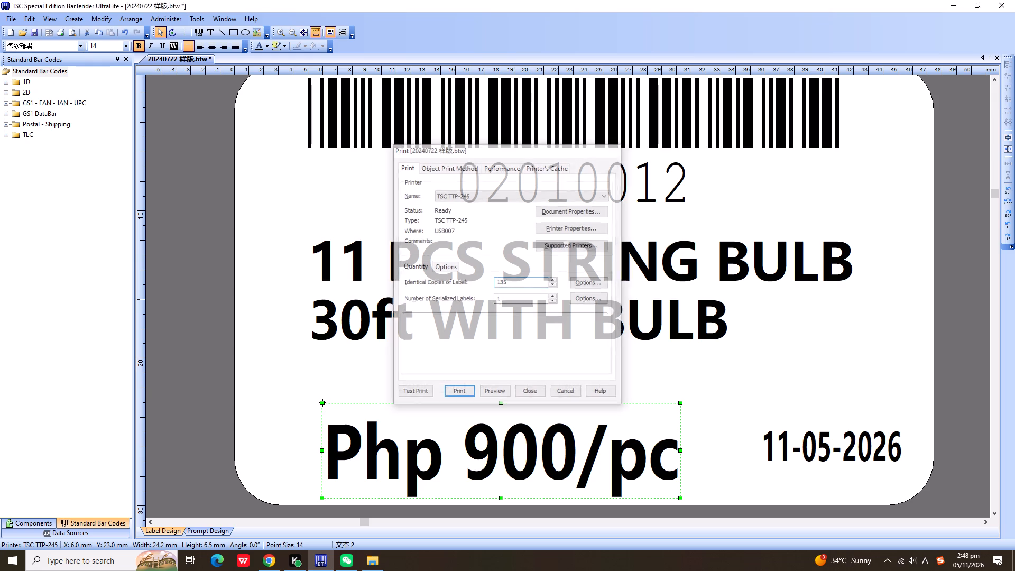
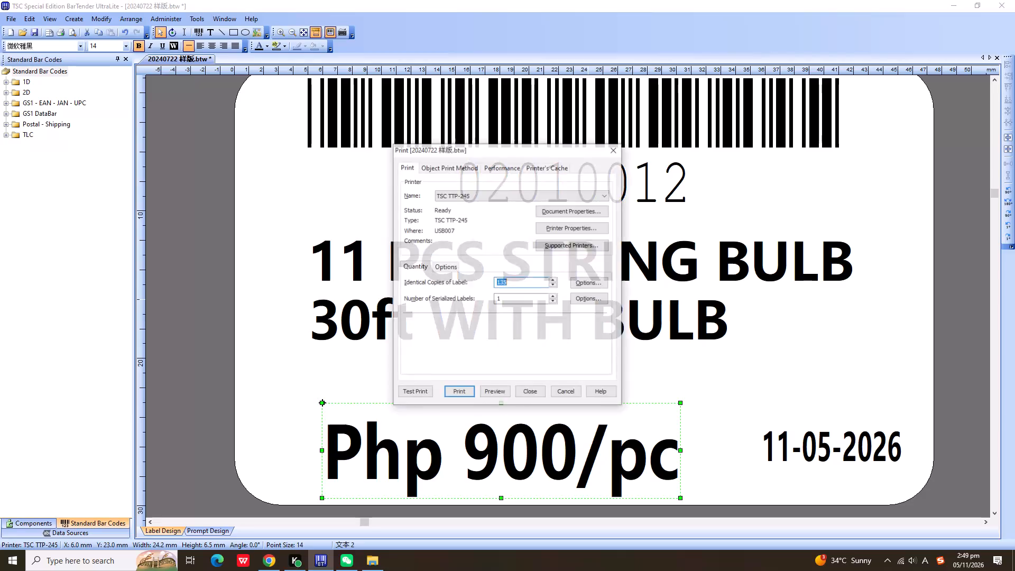
Print 2 identical copies of the 11 PCS STRING BULB 30ft WITH BULB label on the TSC TTP-245.
key(2)
key(Return)
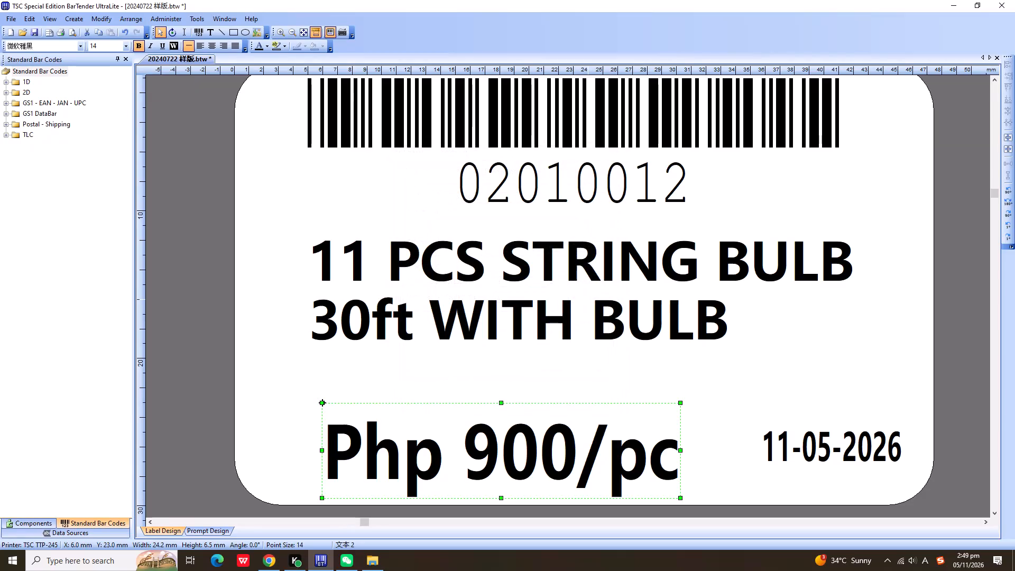
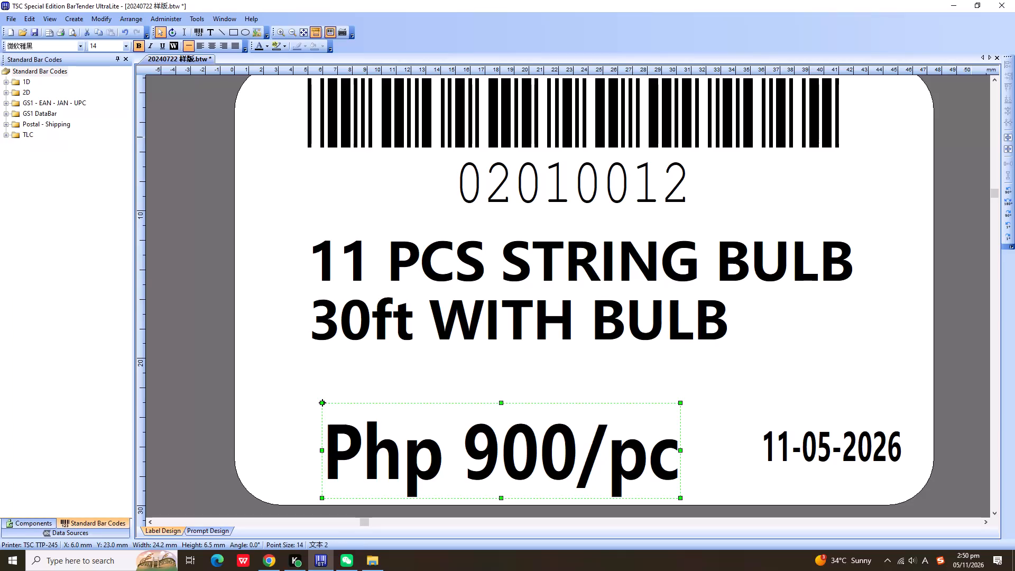
Switch to Chrome to view the Kenas Technology Corporation product list in the merchant background.
click(266, 565)
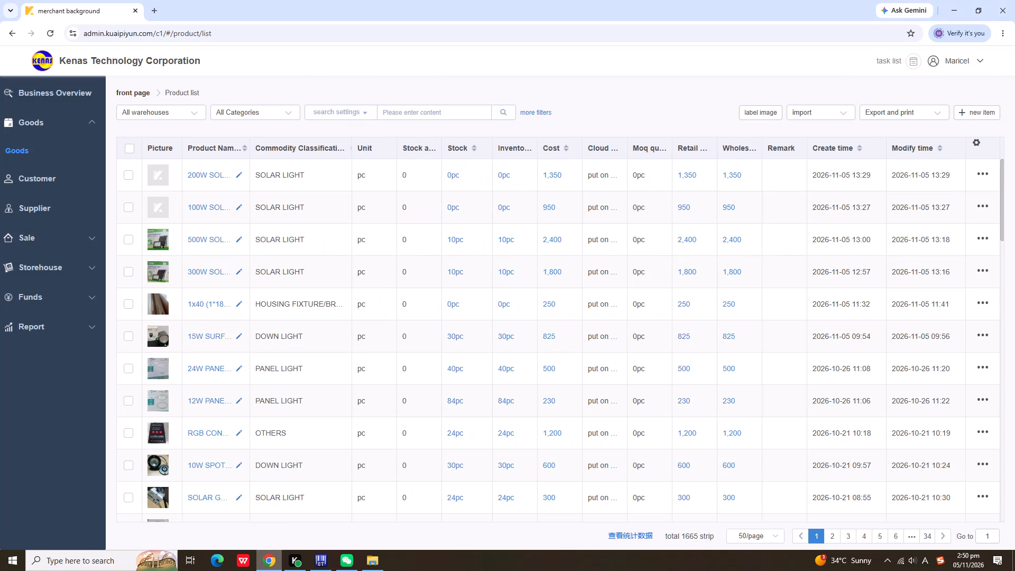
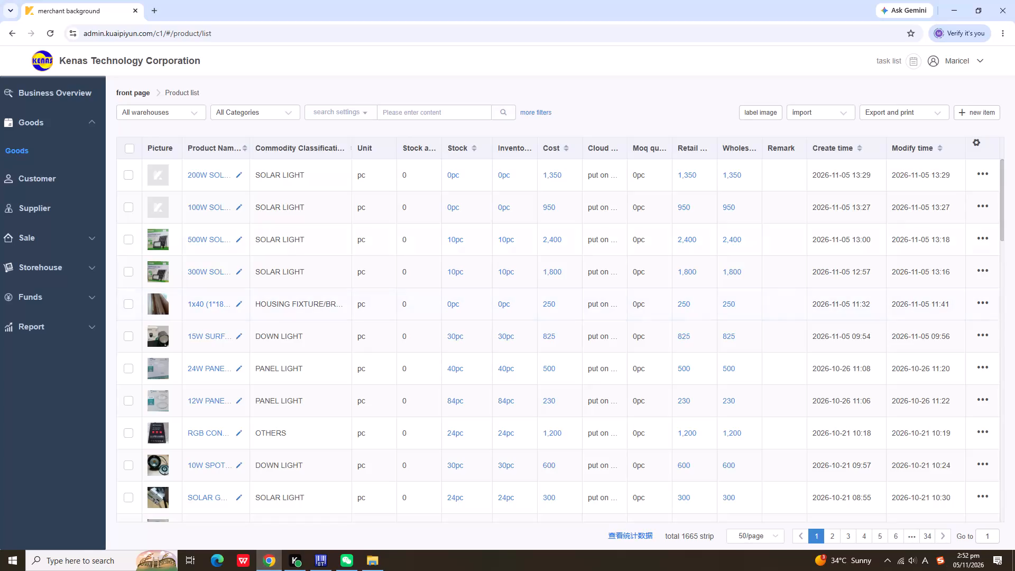
Search the product list for 02010013 and check its stock in the K4-Sanfernado and K3-Bulacan Baliwag warehouses.
click(423, 114)
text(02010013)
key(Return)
click(447, 172)
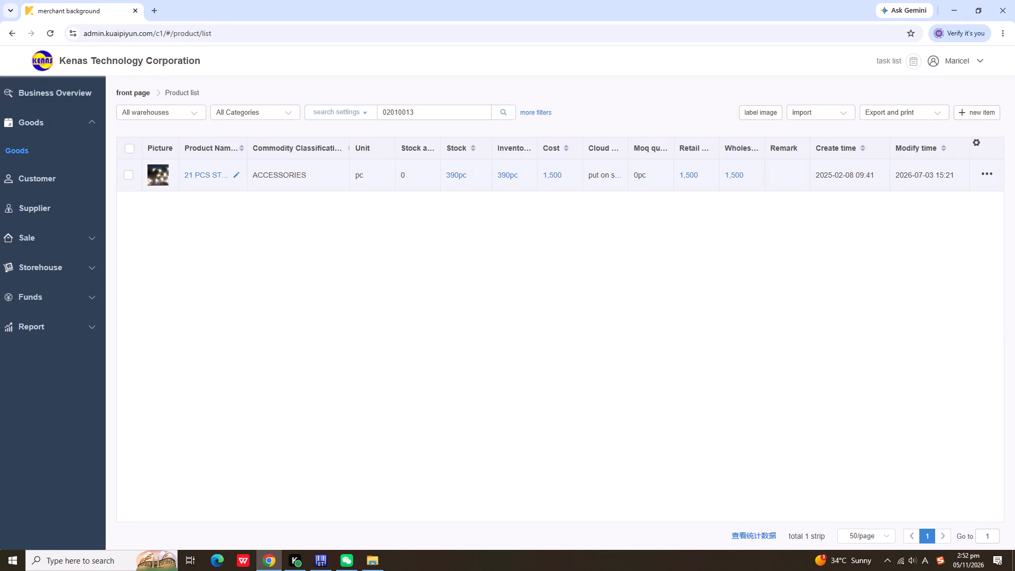
click(242, 174)
click(228, 292)
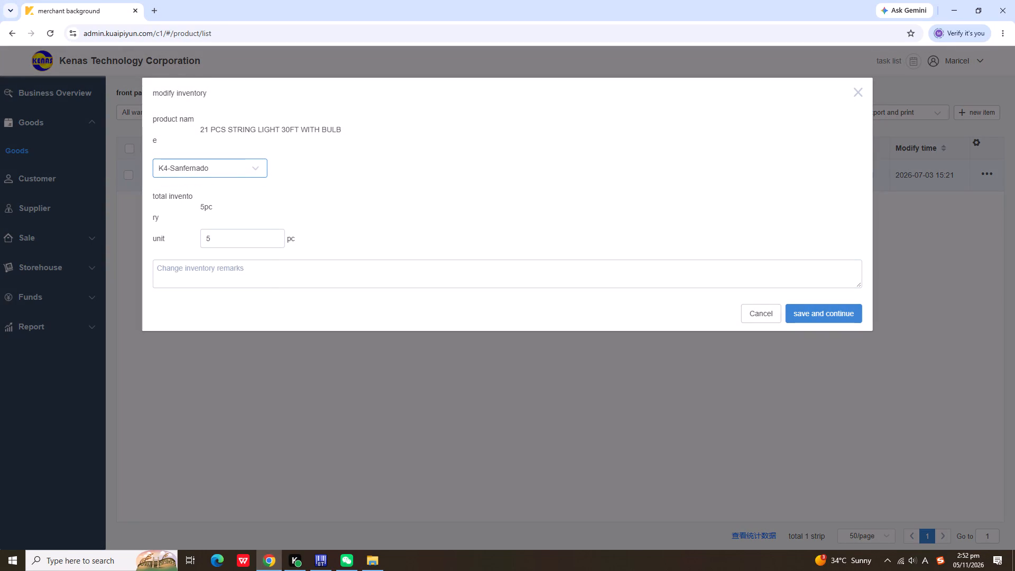
click(242, 170)
click(229, 272)
click(861, 90)
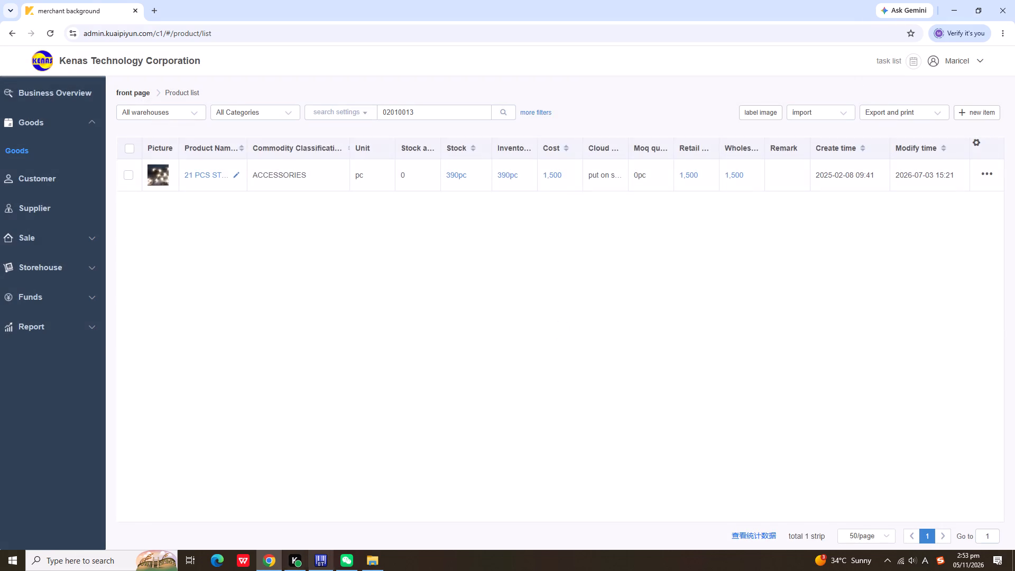
click(346, 557)
click(337, 140)
click(337, 121)
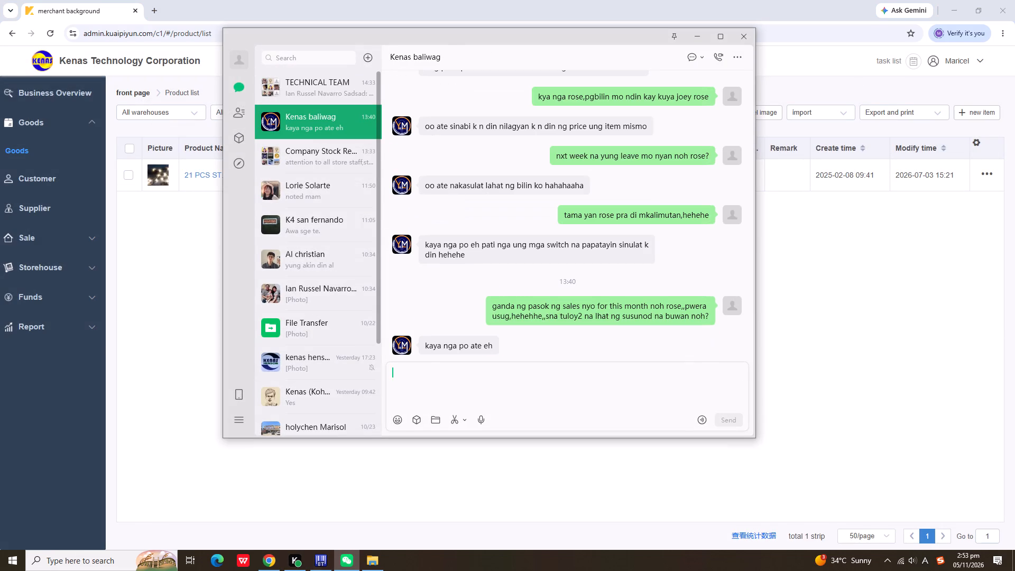
text(ro)
text(se may stck)
key(BackSpace)
key(BackSpace)
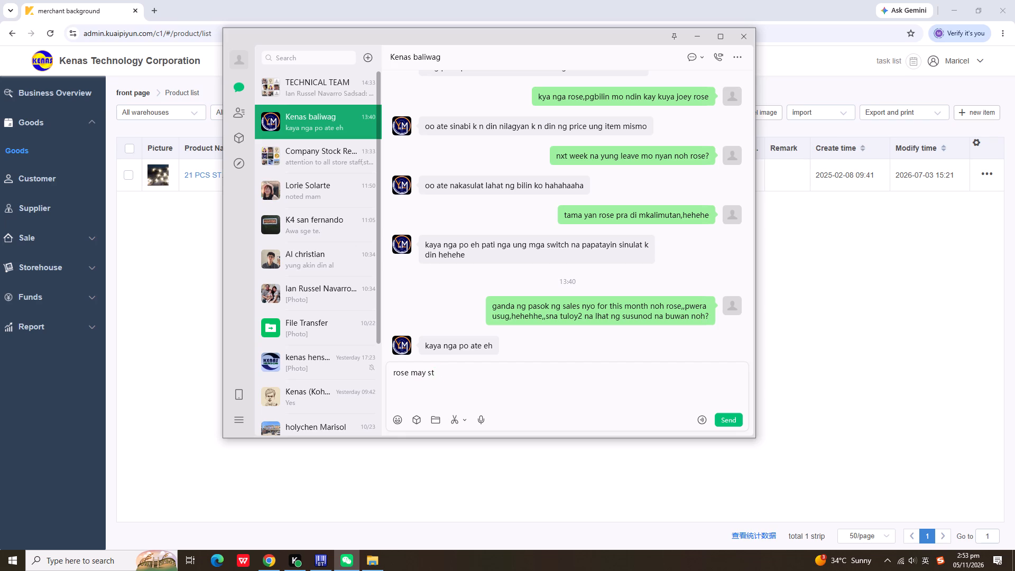
text(ocks ka pb sa mga string bulb dyan?)
text(mbenta b)
key(BackSpace)
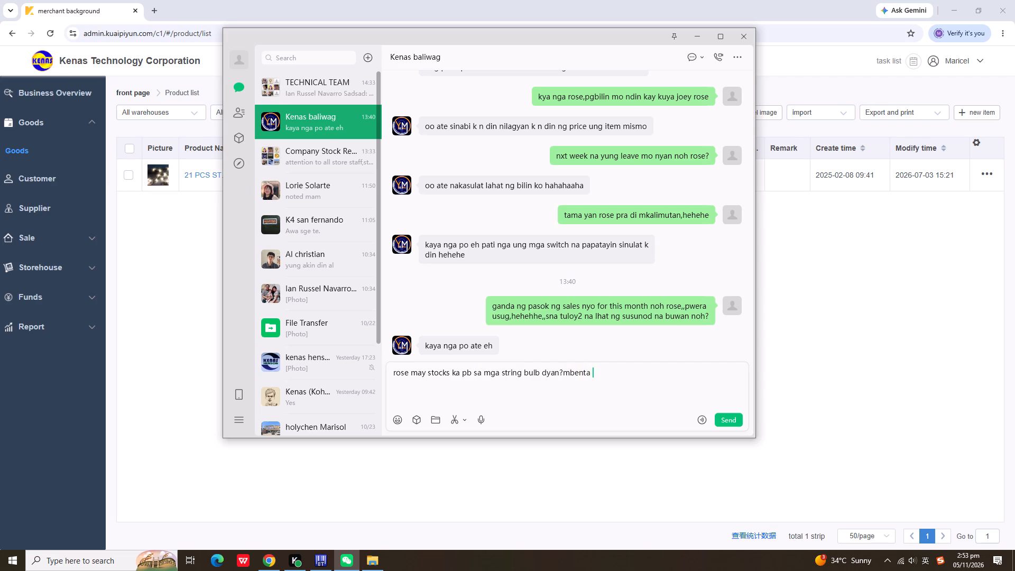
text(din ba syo yun rose?)
key(Return)
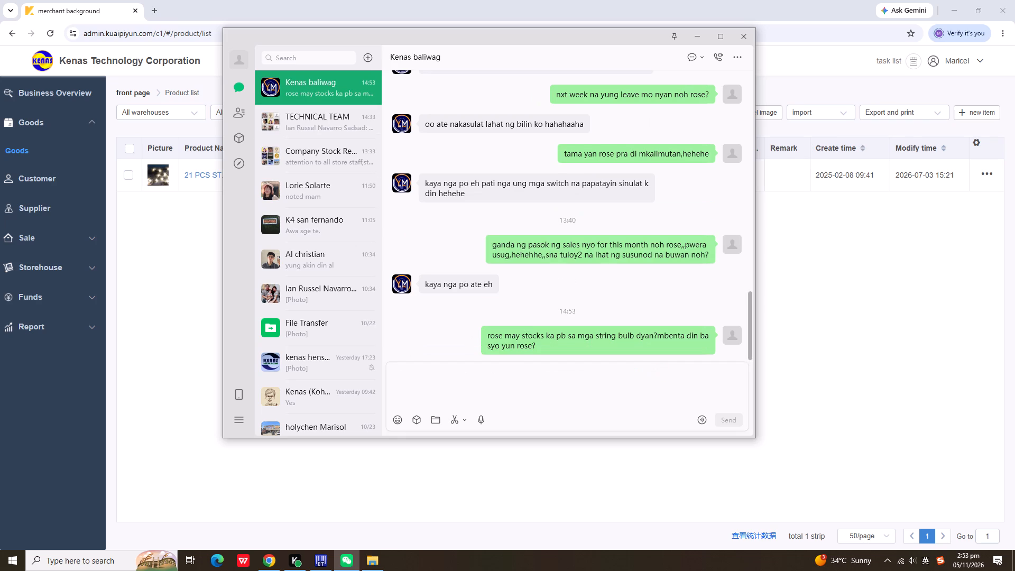
click(698, 40)
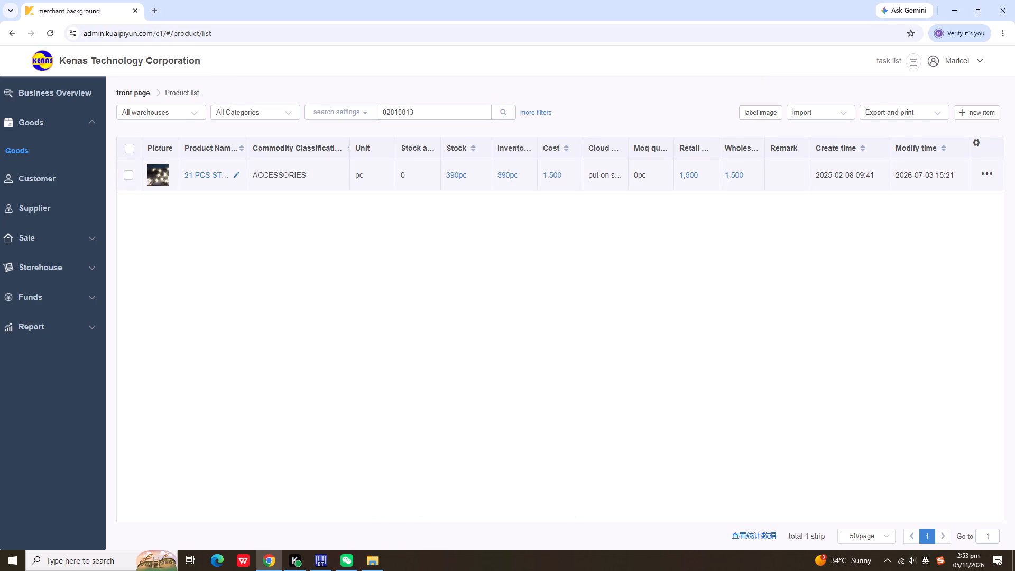
In Chrome, check the 21 PCS STRING LIGHT 30FT WITH BULB stock in the K3-Bulacan Baliwag, K2-Henson Angeles and K1-( Marision) warehouses.
click(449, 177)
click(227, 171)
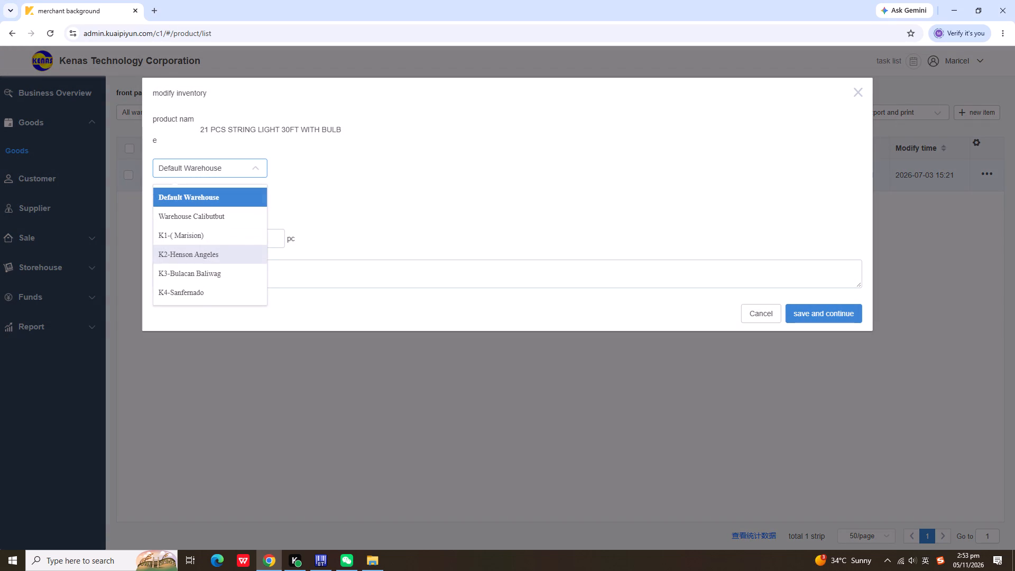
click(228, 274)
click(244, 171)
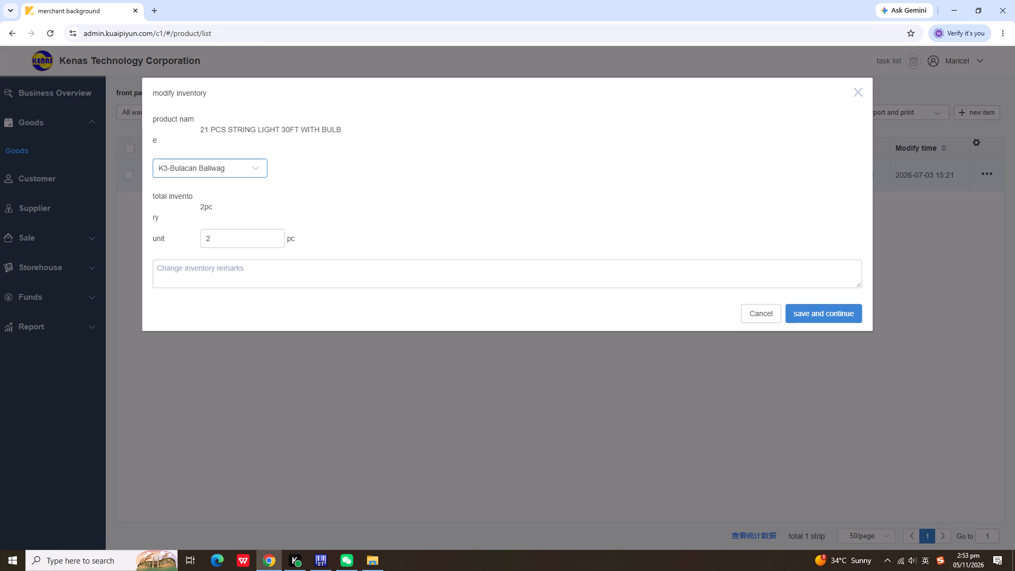
click(243, 254)
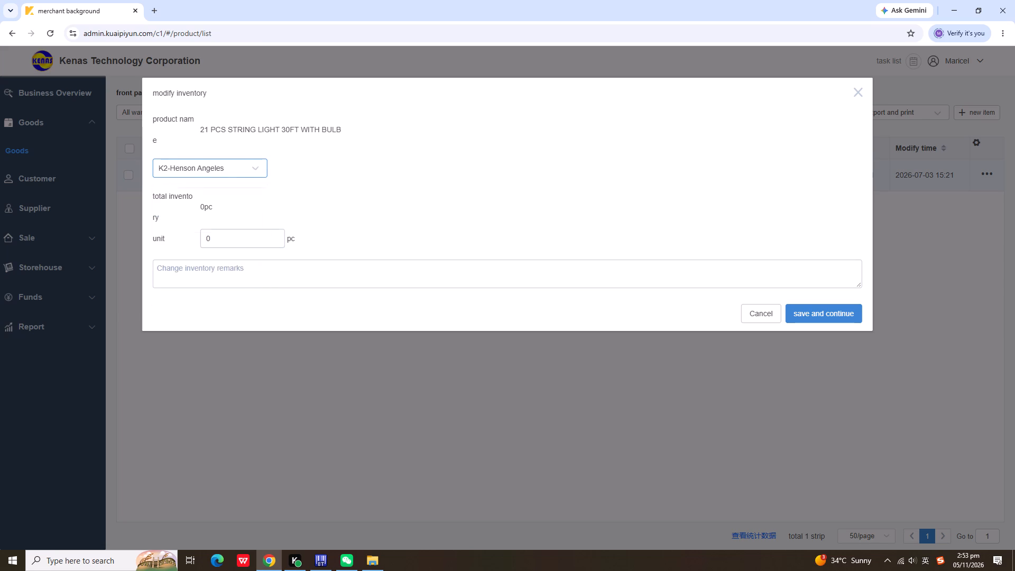
click(243, 165)
click(238, 234)
click(863, 91)
click(863, 91)
click(857, 92)
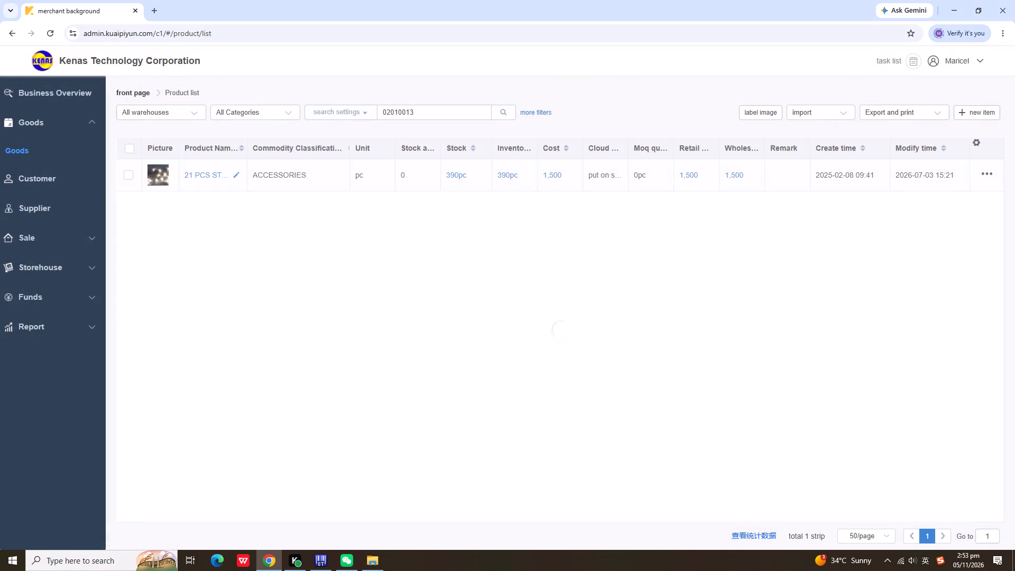
Search the product list for 02010012 and check its stock in the K1, K2, K3 and K4 warehouses.
click(431, 117)
key(BackSpace)
key(2)
key(Return)
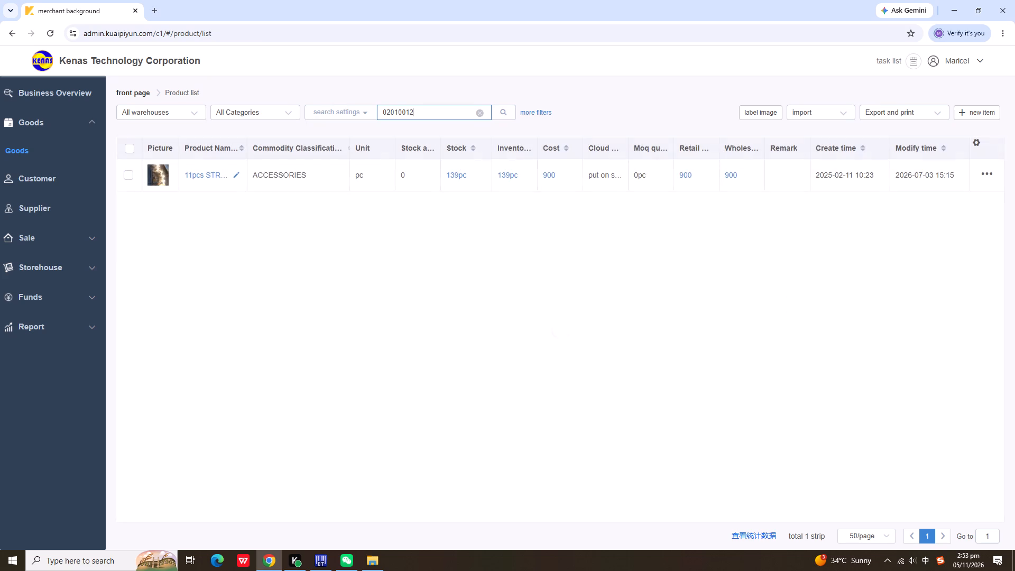
click(464, 173)
click(234, 171)
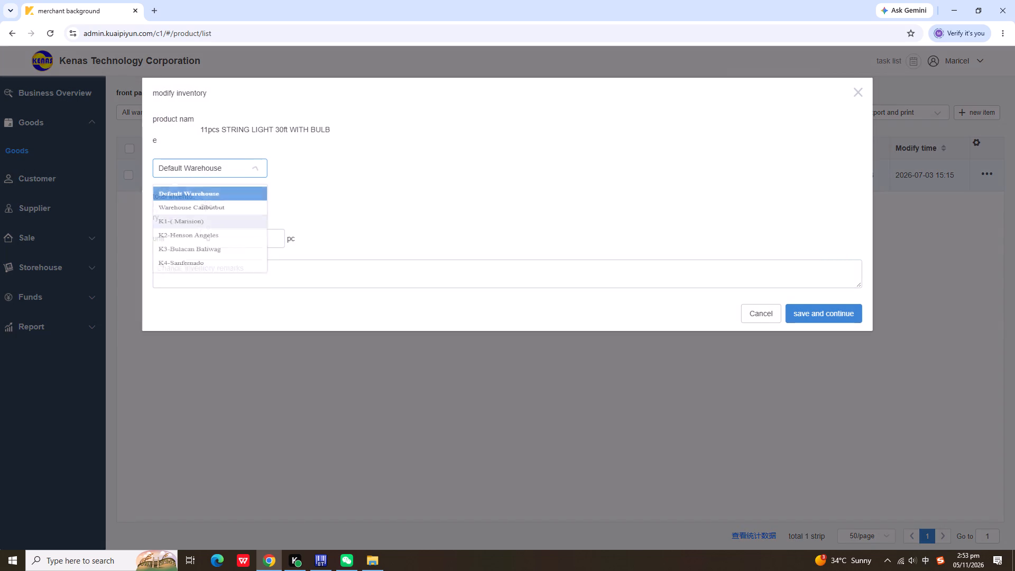
click(226, 235)
click(236, 173)
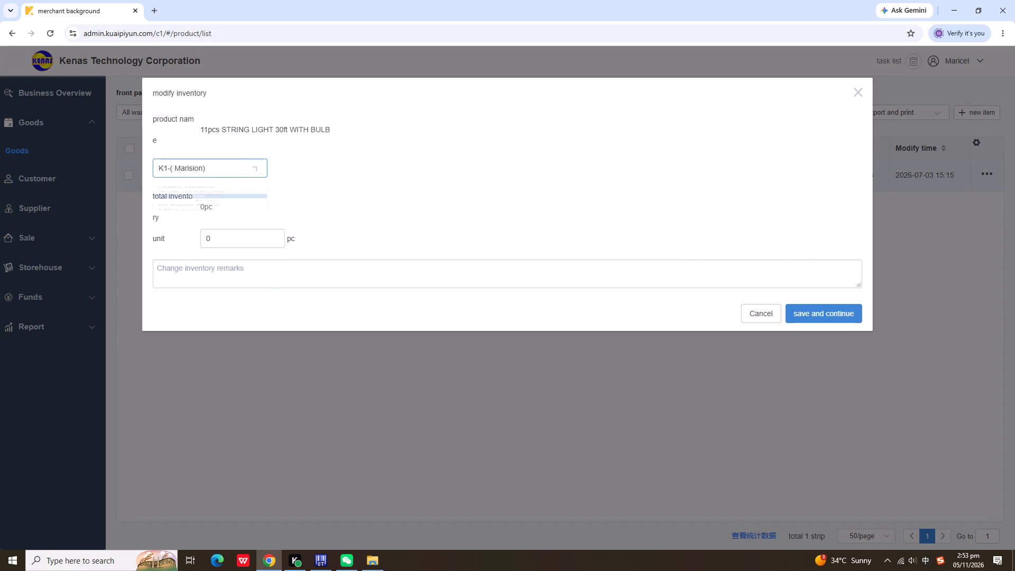
click(230, 256)
click(249, 165)
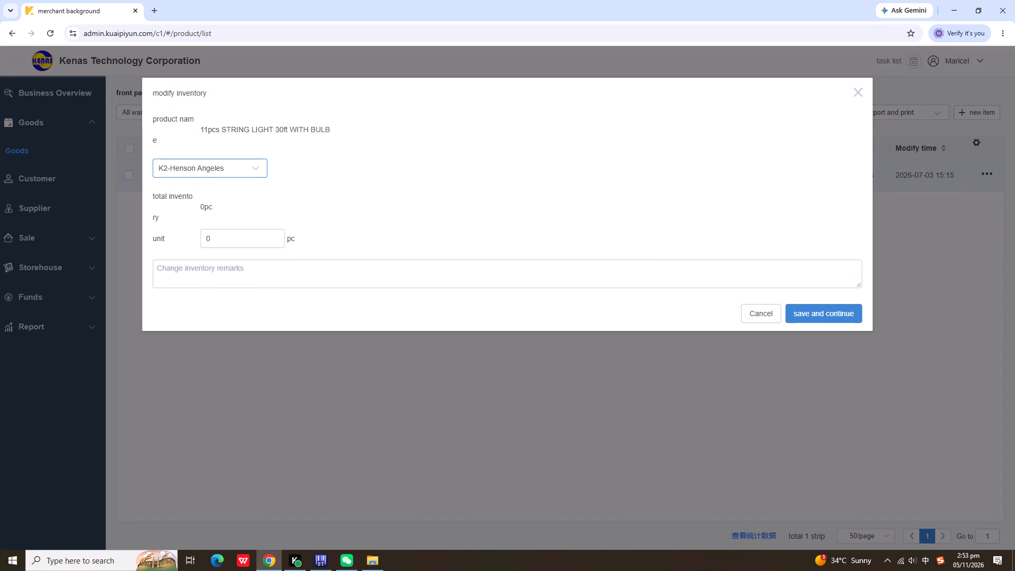
click(239, 279)
click(246, 167)
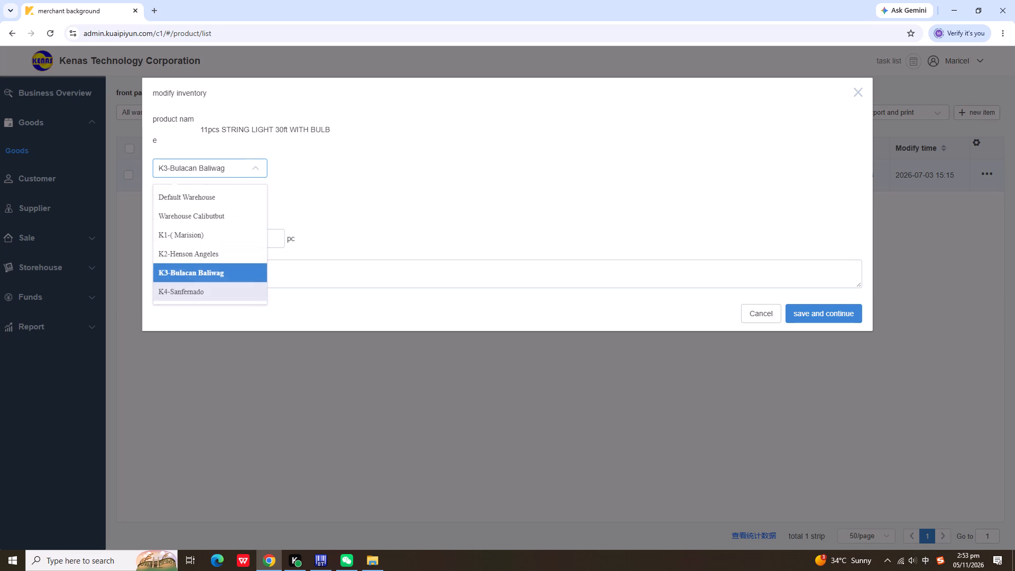
click(213, 295)
click(855, 90)
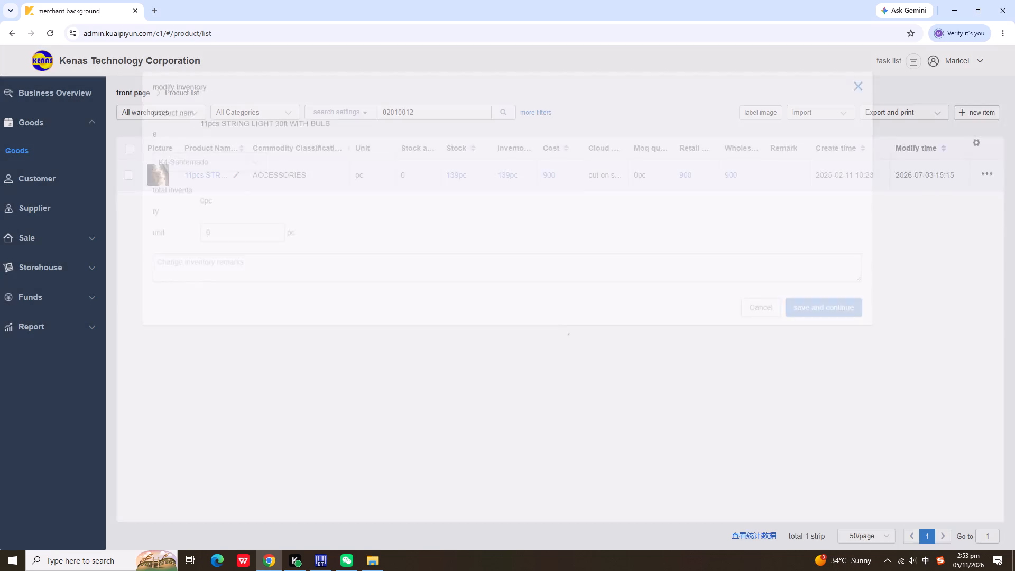
Search the product list for STRING BULB.
drag(436, 113, 358, 111)
text(STRING BULB)
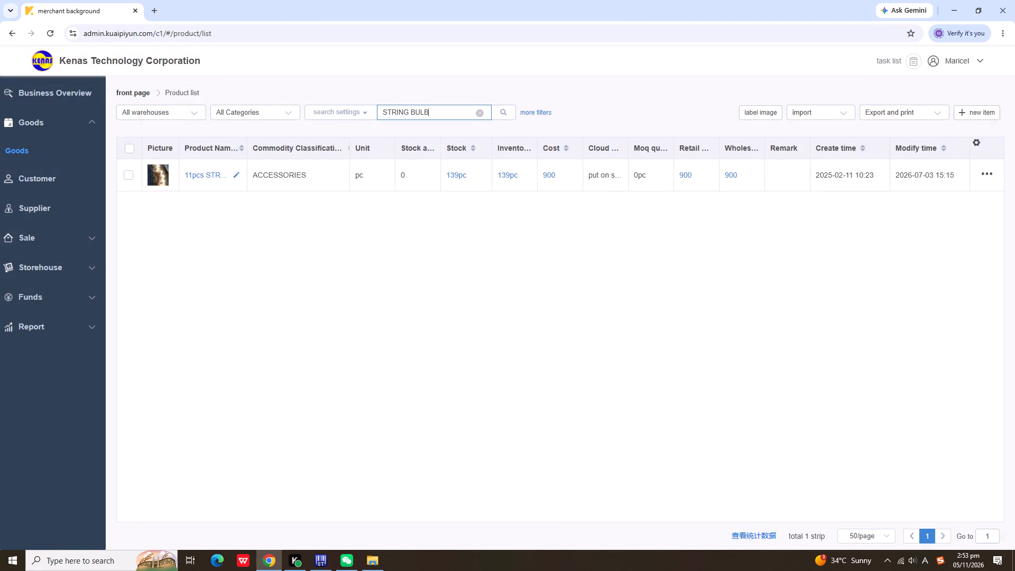
key(Return)
Switch to Weixin and read the reply from Kenas baliwag about the string bulbs.
click(349, 557)
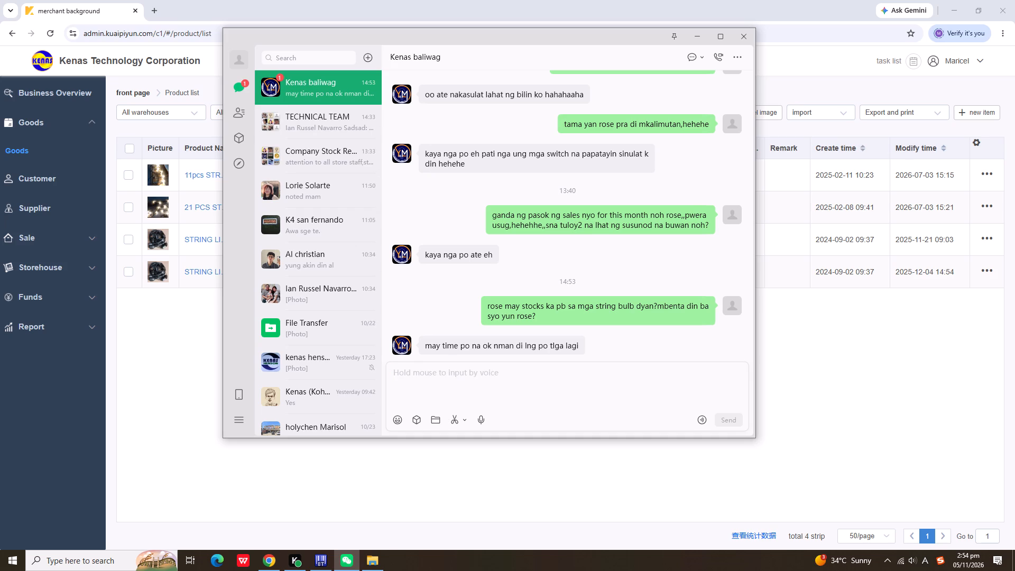
click(462, 381)
click(691, 38)
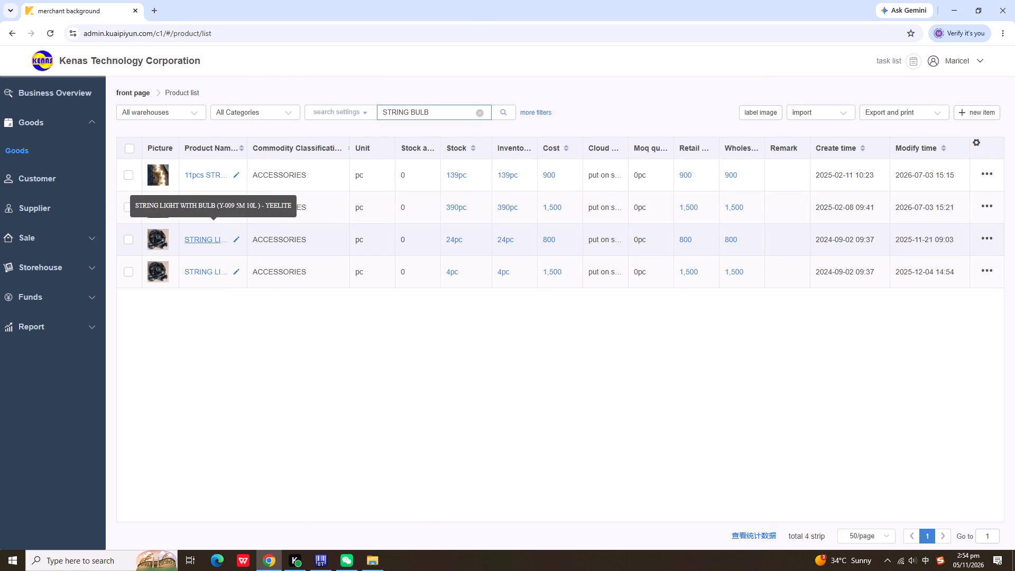
In Chrome, check the stock of STRING LIGHT WITH BULB (Y-009 10M 20L ) - YEELITE in the K3-Bulacan Baliwag warehouse.
click(456, 272)
click(245, 163)
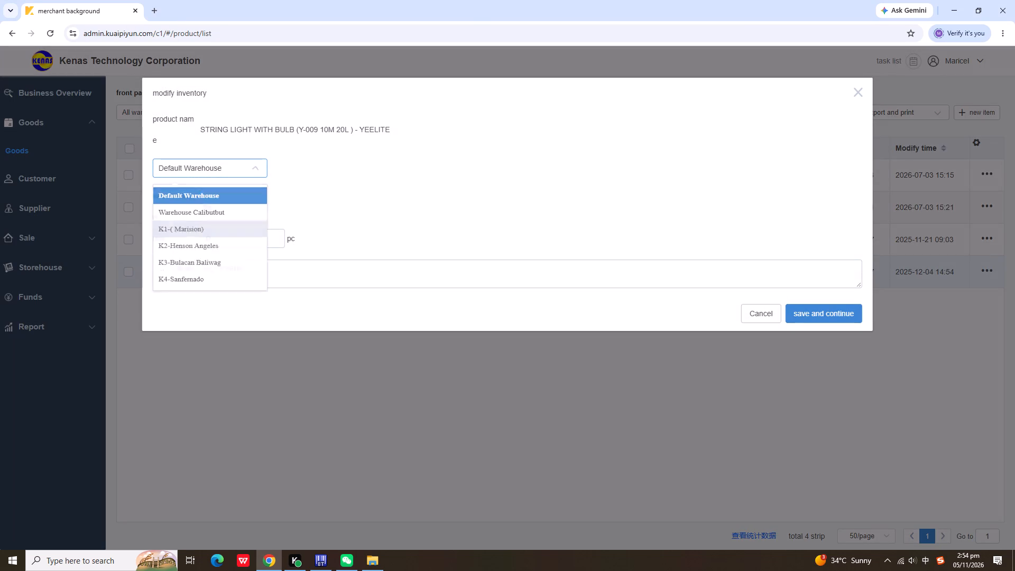
click(215, 272)
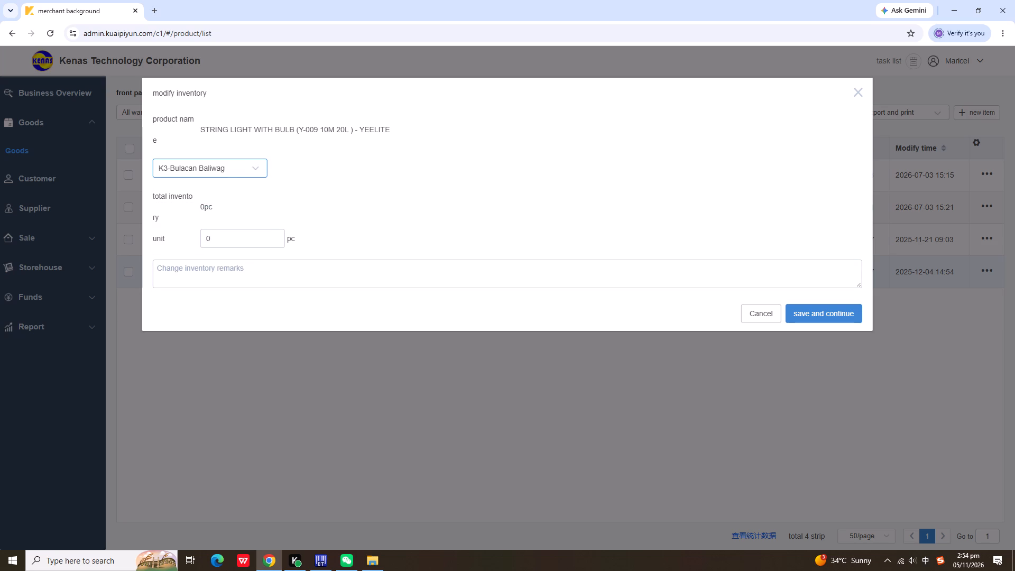
click(853, 91)
click(854, 91)
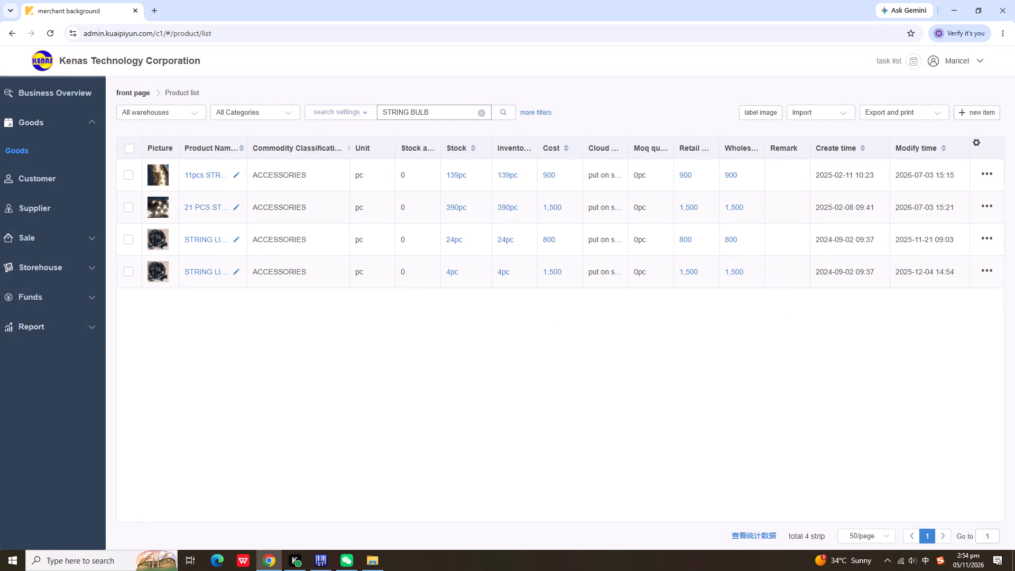
Check the stock of the 11pcs STRING LIGHT 30ft WITH BULB in the K3-Bulacan Baliwag warehouse.
drag(447, 112, 376, 103)
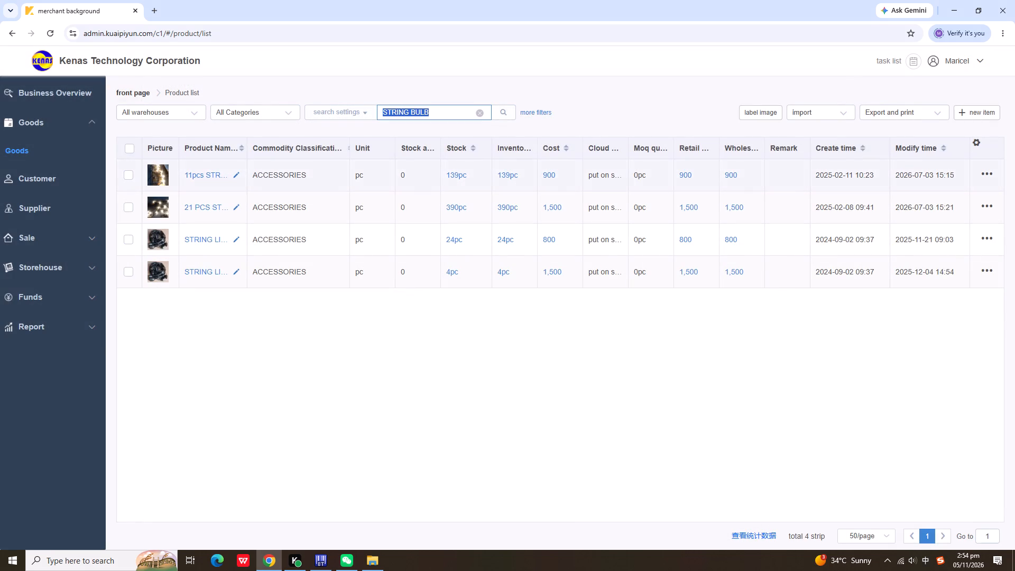
click(456, 172)
click(251, 164)
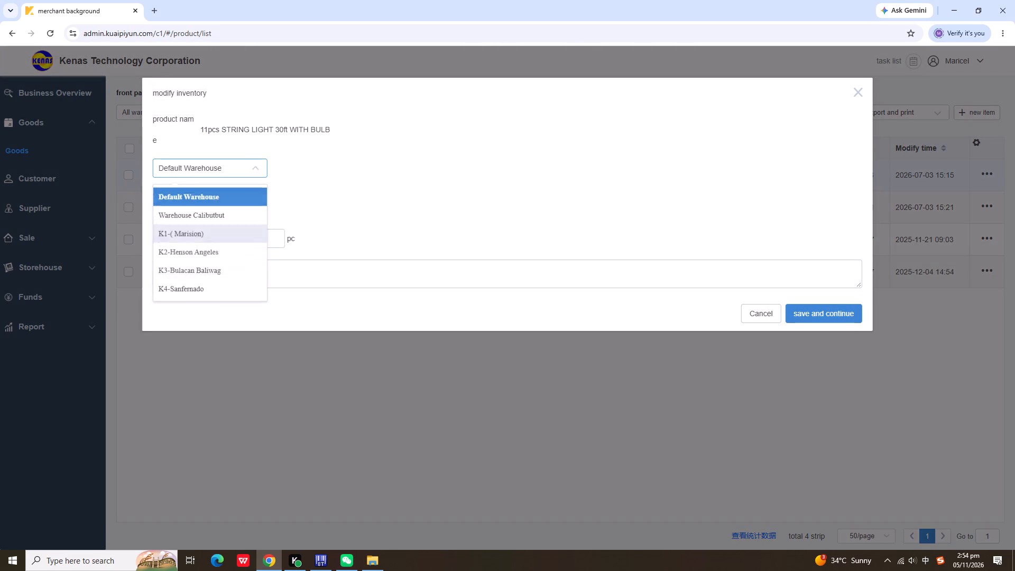
click(219, 274)
click(861, 90)
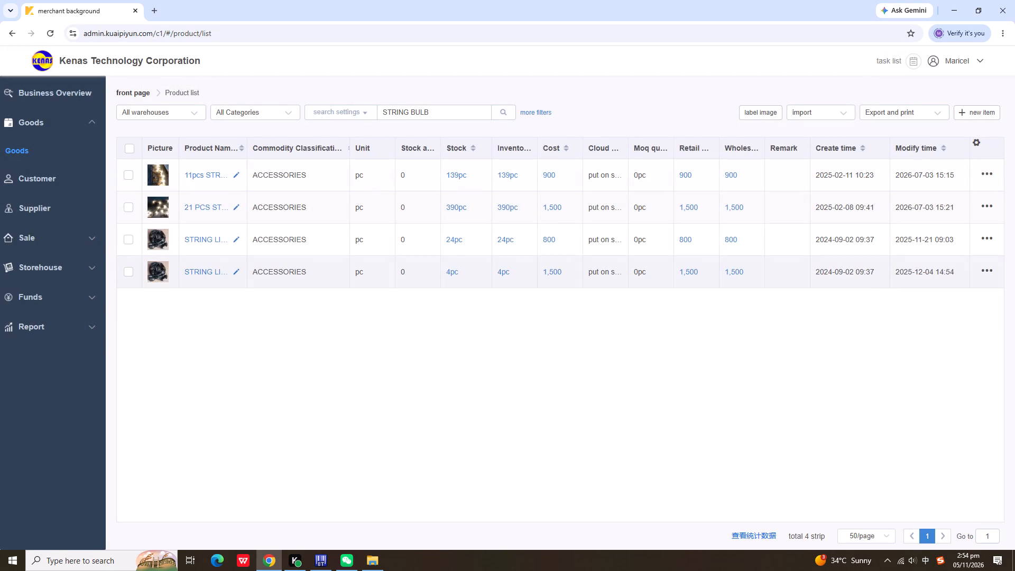
Check the stock of STRING LIGHT WITH BULB (Y-009 5M 10L ) - YEELITE in the K1-( Marision), K2-Henson Angeles and K4-Sanfernado warehouses.
click(459, 240)
click(245, 169)
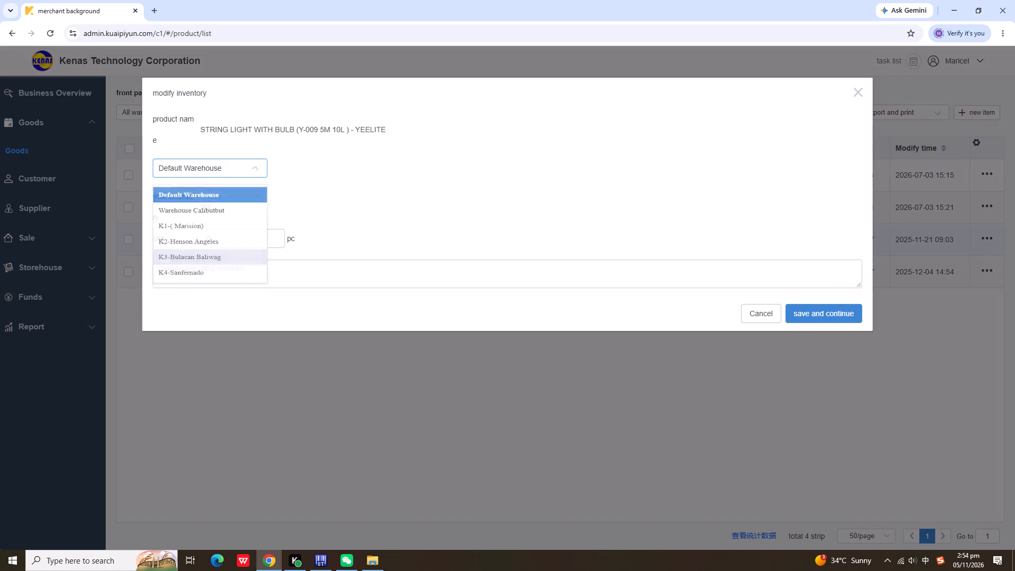
click(227, 236)
click(247, 165)
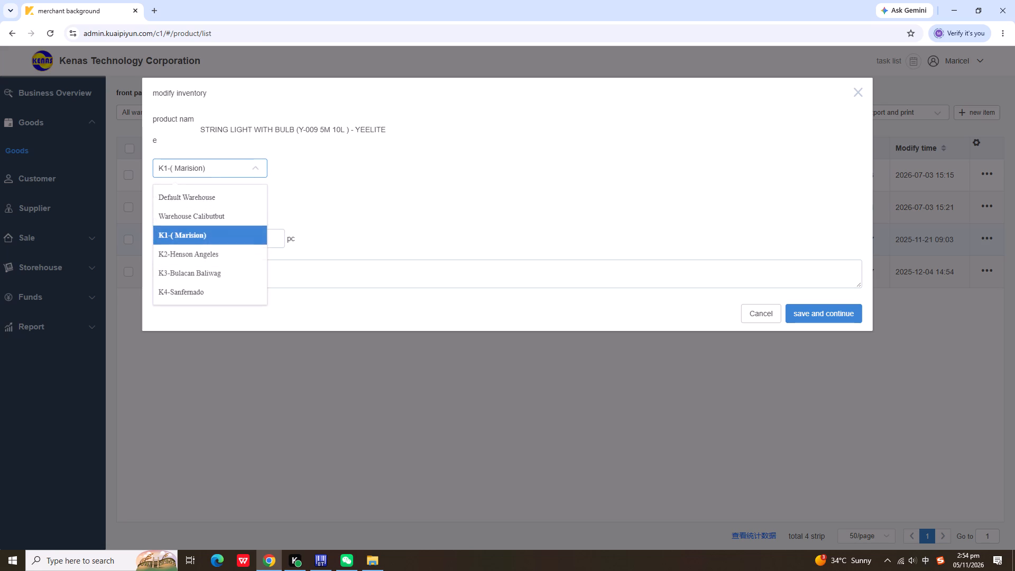
click(236, 256)
click(247, 161)
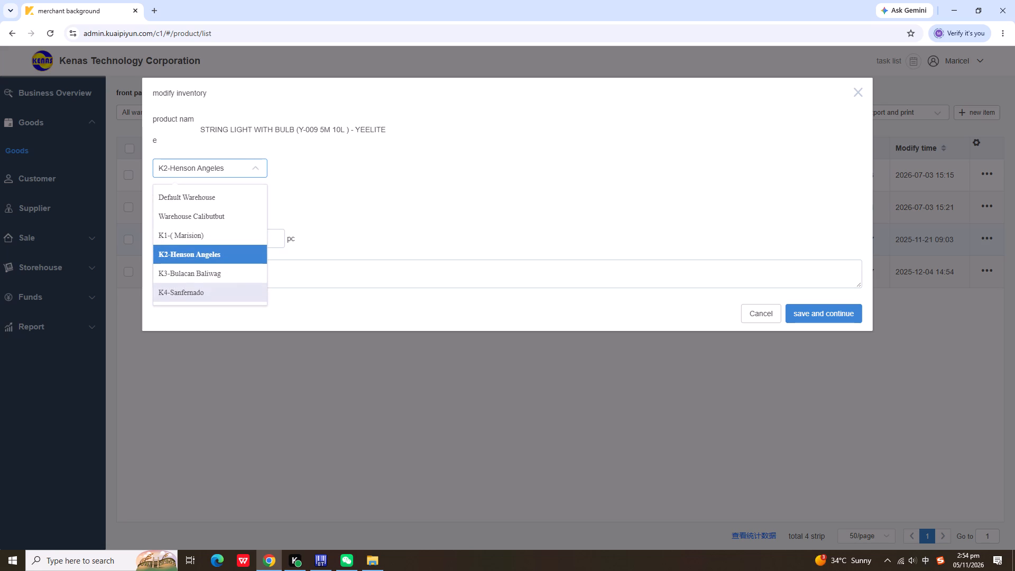
click(225, 302)
click(221, 293)
click(854, 95)
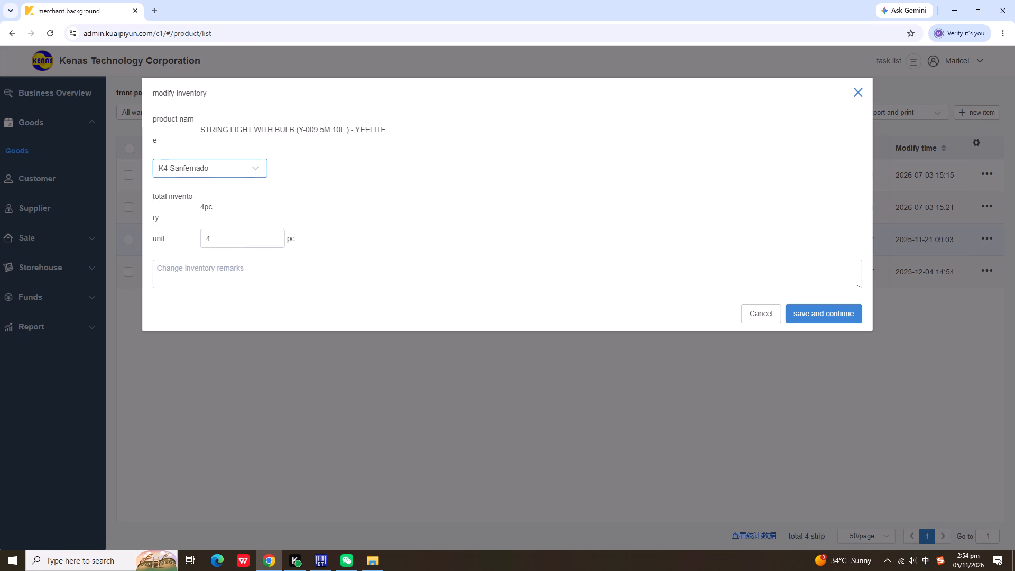
In Weixin, message Kenas baliwag: "meron kapa nmn plng stocks dyan rose pero mgpapdala ndin ako khit 3pcs dun sa 21pcs string bulb noh?".
click(342, 567)
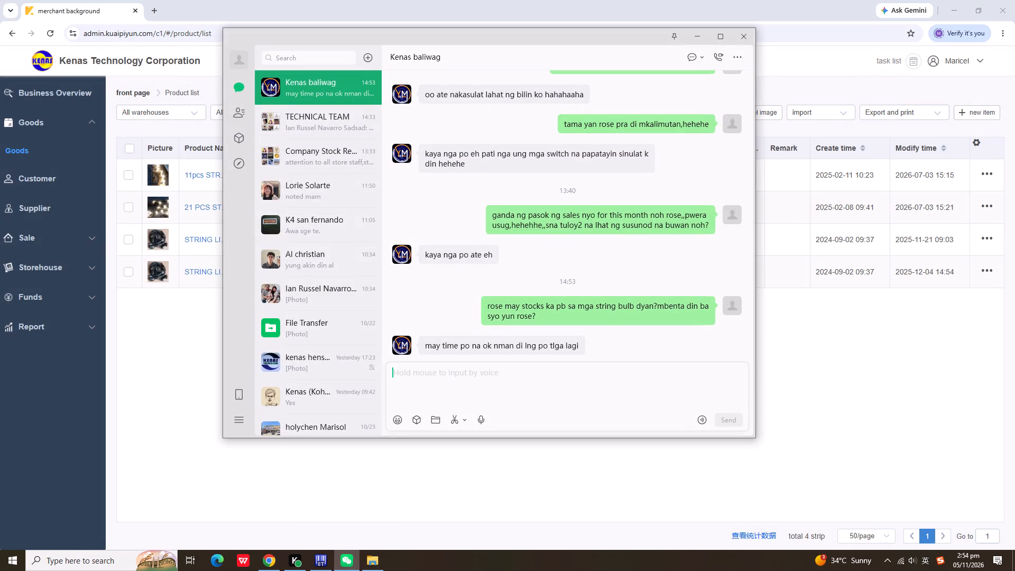
click(432, 379)
text(meron kapa nmn plng stocks dyan ro)
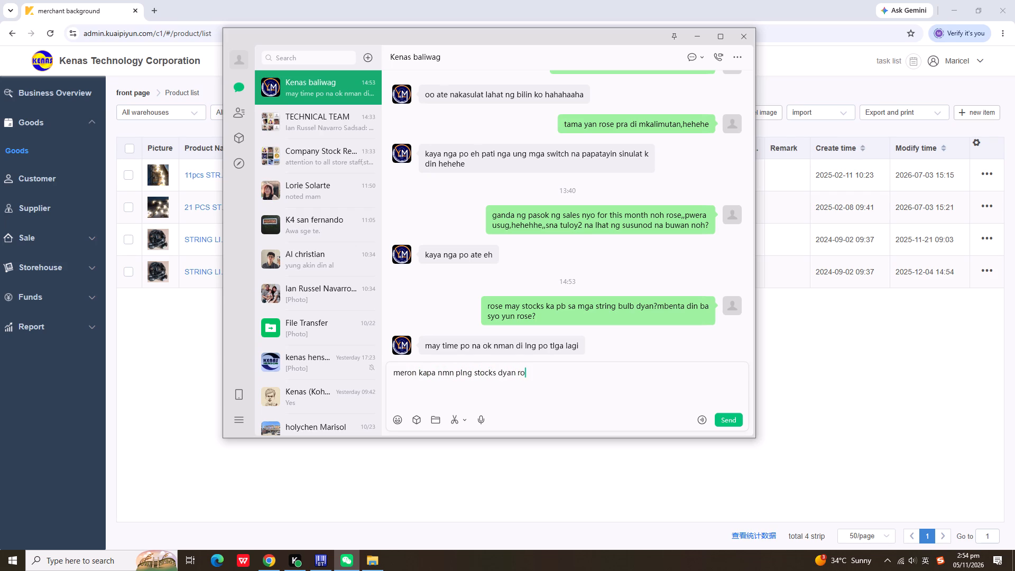
text(se pero mgpd)
key(BackSpace)
text(apdala ndin ako khit 3ps d)
key(BackSpace)
key(BackSpace)
key(BackSpace)
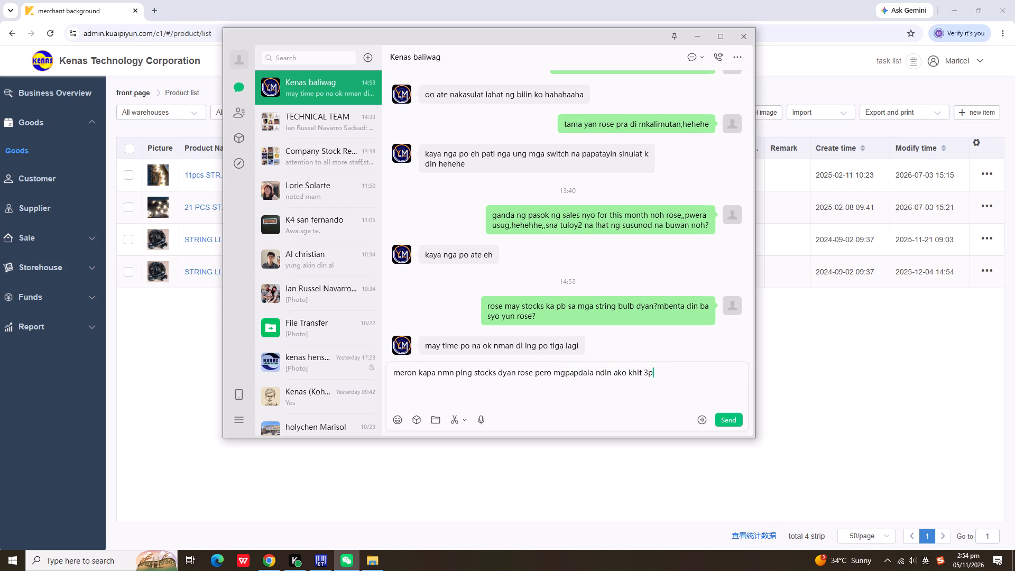
text(cs u)
key(BackSpace)
text(dun sa 21pcs string bulb)
key(space)
text(noh?)
key(Return)
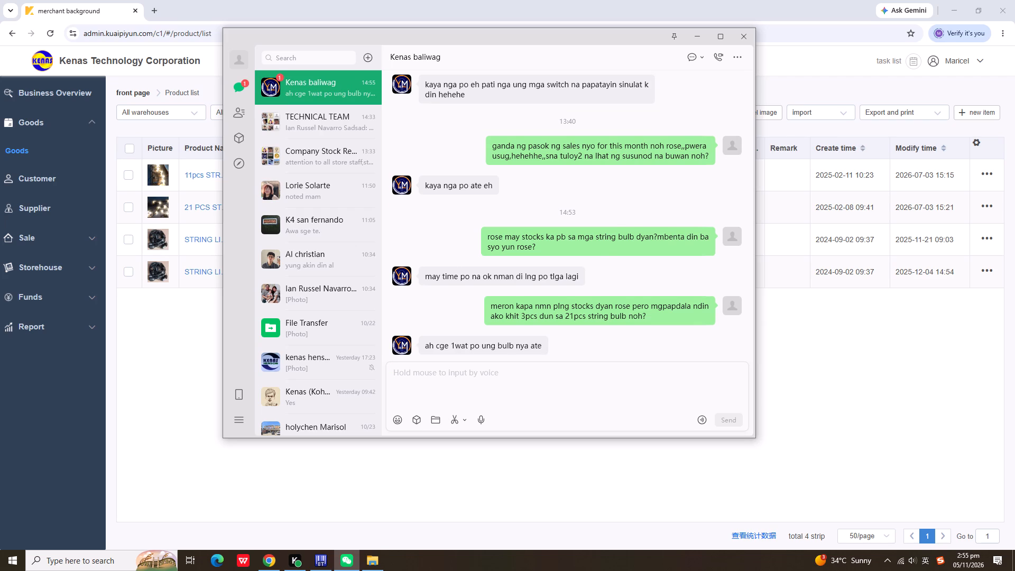
text(oo rose,1w na lhay n)
key(BackSpace)
key(BackSpace)
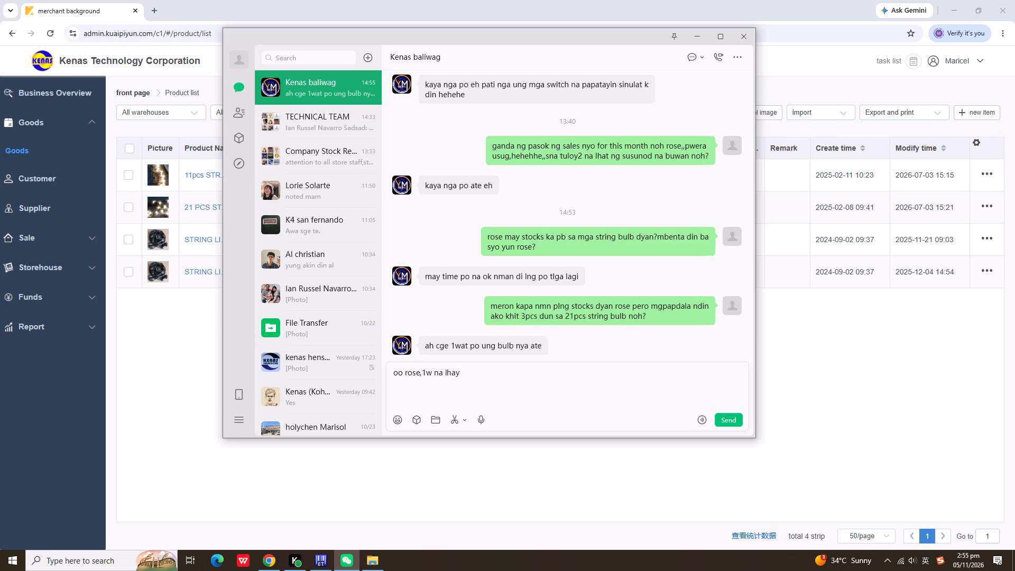
key(BackSpace)
text(t ng bulb,,wla ng 2 watts rose)
key(Return)
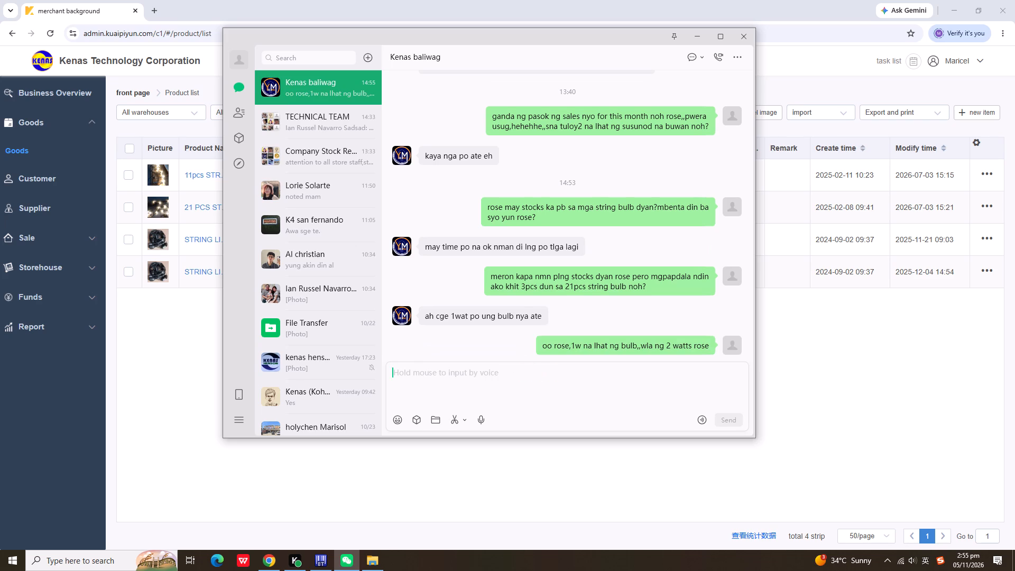
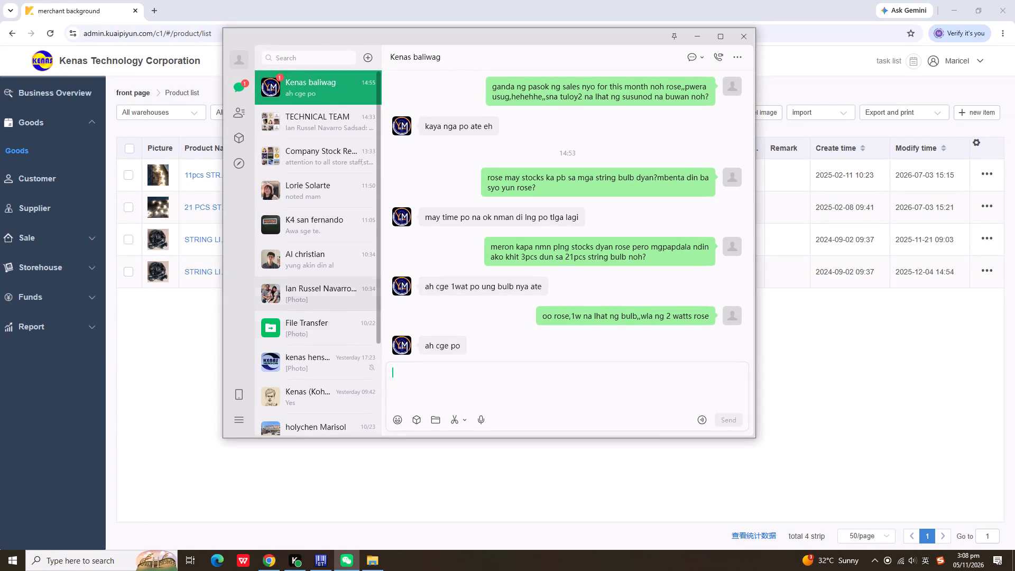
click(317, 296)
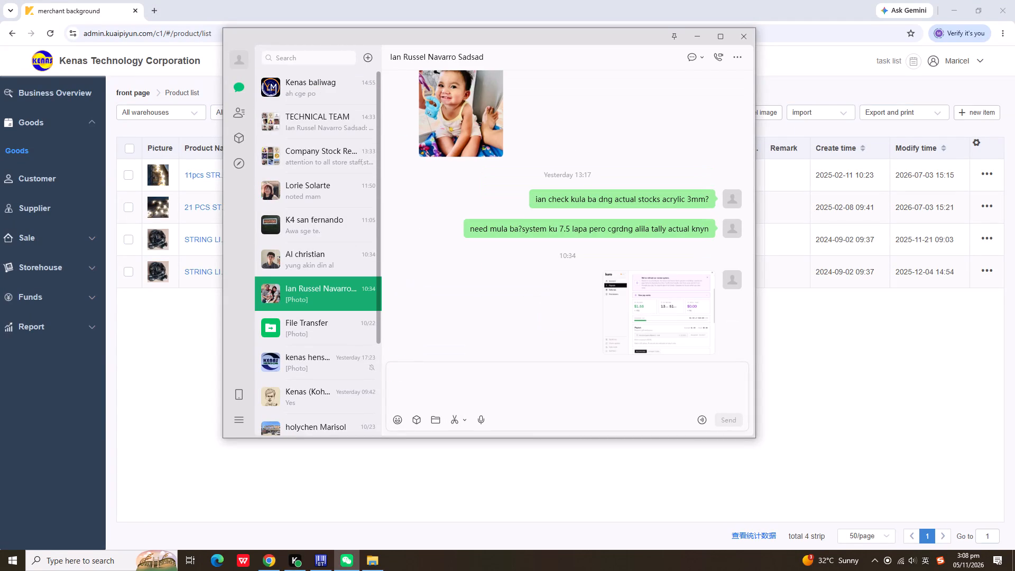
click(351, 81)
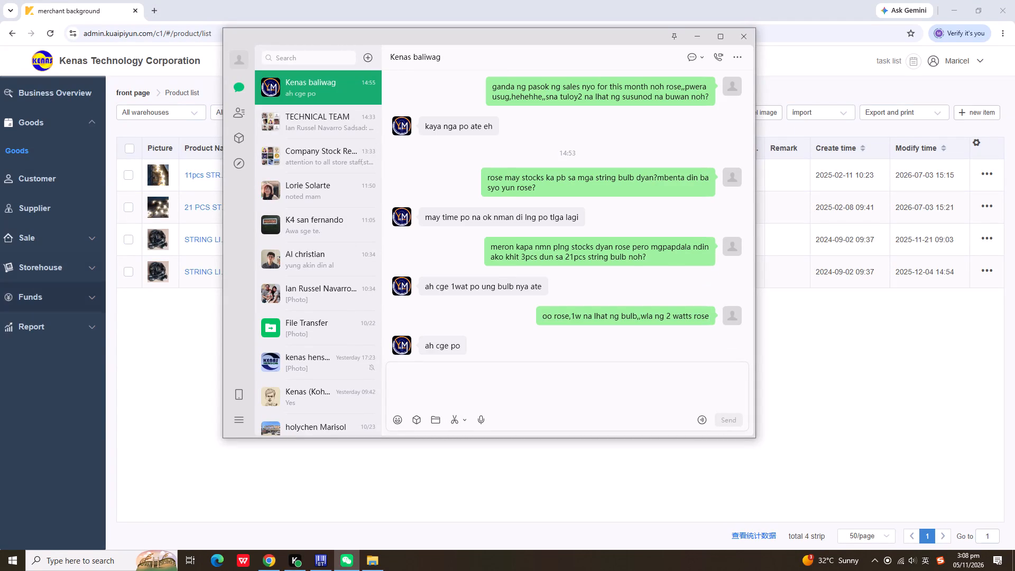
In the merchant system, check the dealers' performance ranking report for today and for this month.
click(64, 323)
click(64, 346)
click(141, 109)
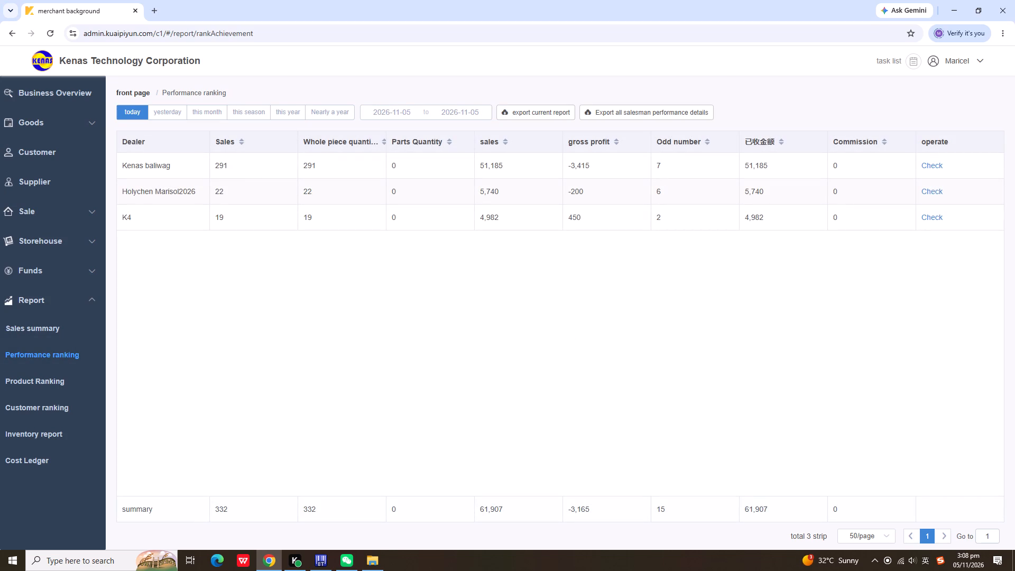
click(213, 110)
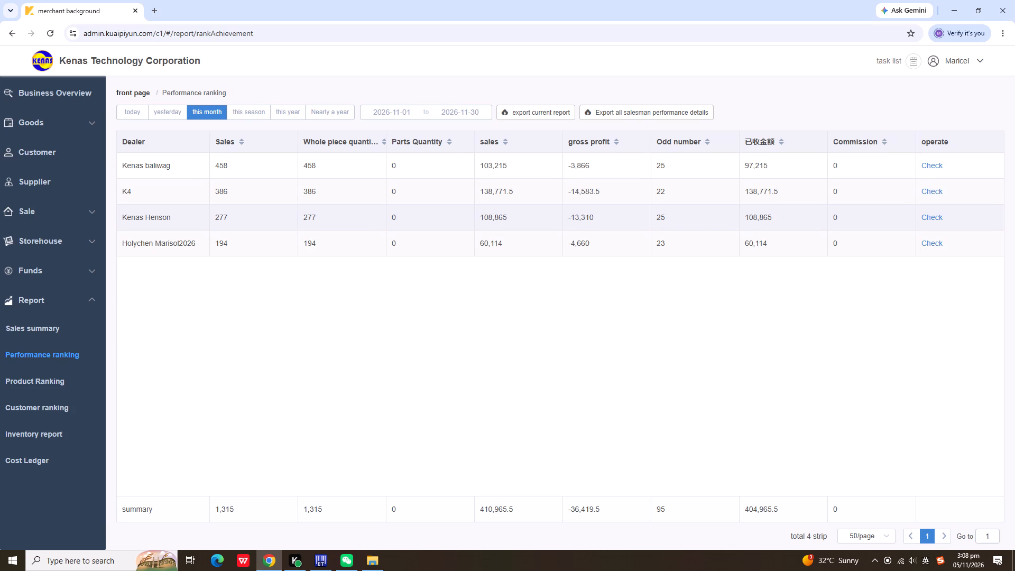
Return to the goods product list and clear the STRING BULB search so all products are listed.
click(66, 125)
click(58, 146)
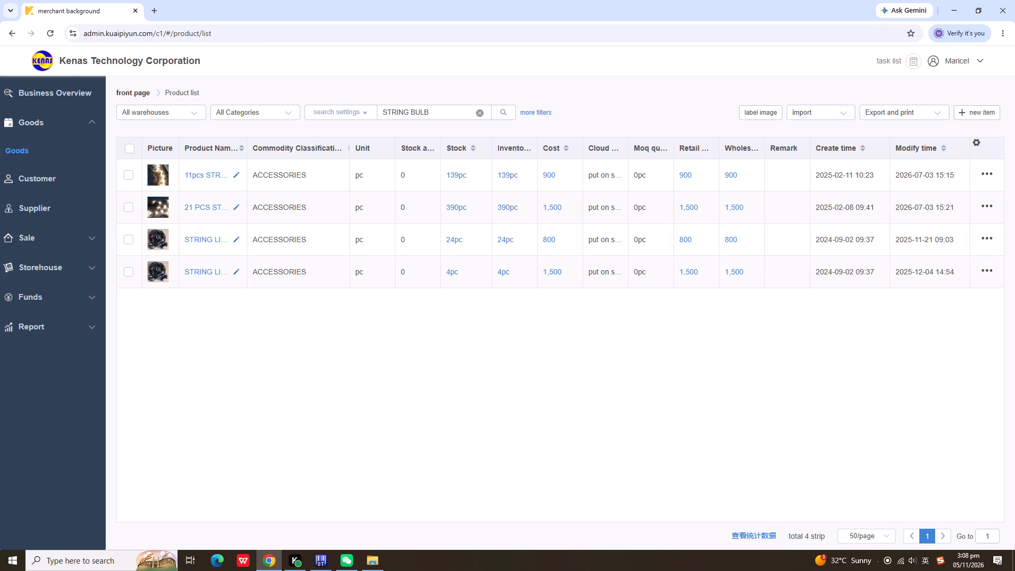
click(482, 113)
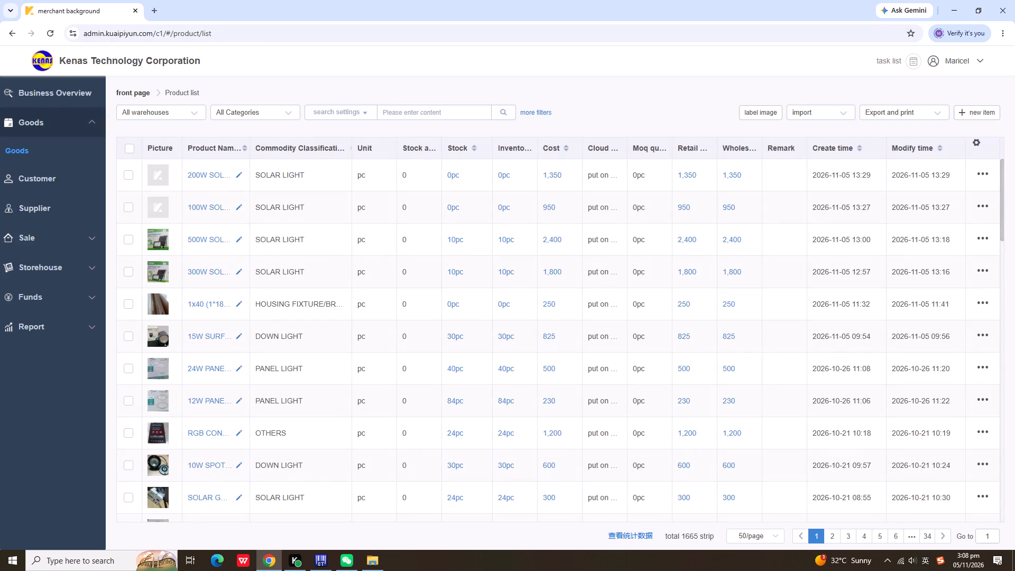
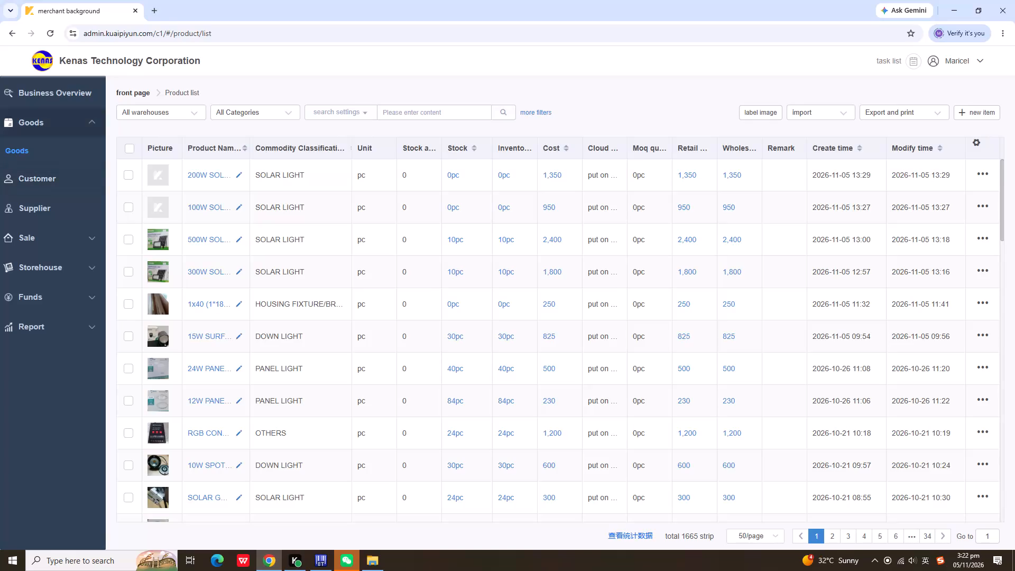
click(349, 566)
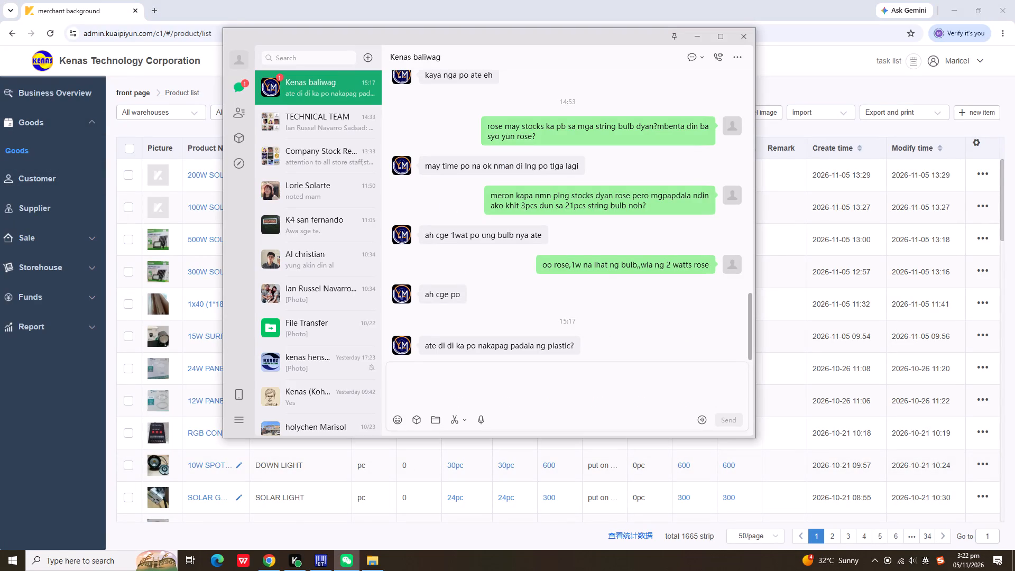
click(425, 373)
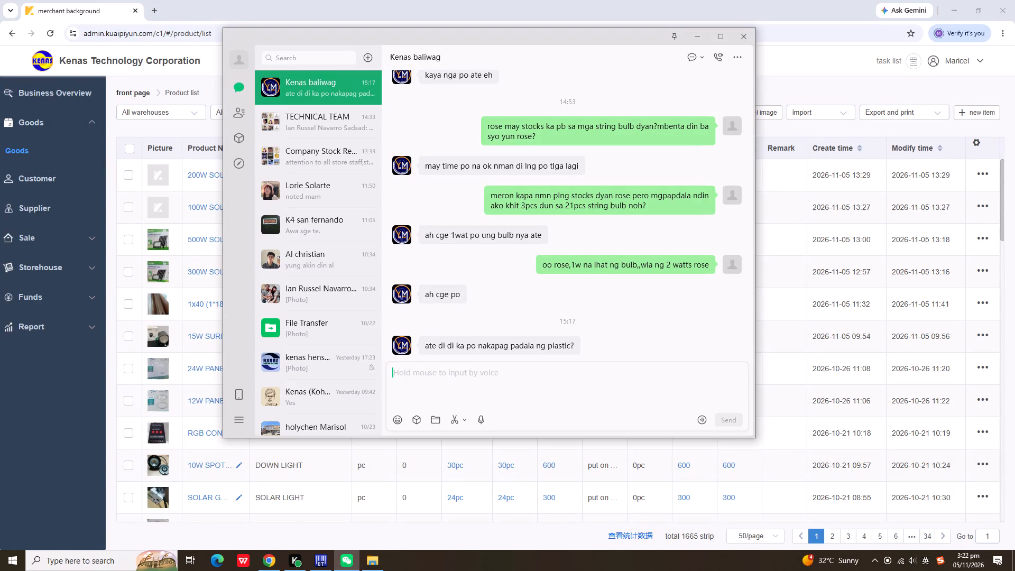
text(ay oo nga,nkalimutan ko rose)
key(Return)
text(cncia na)
key(Return)
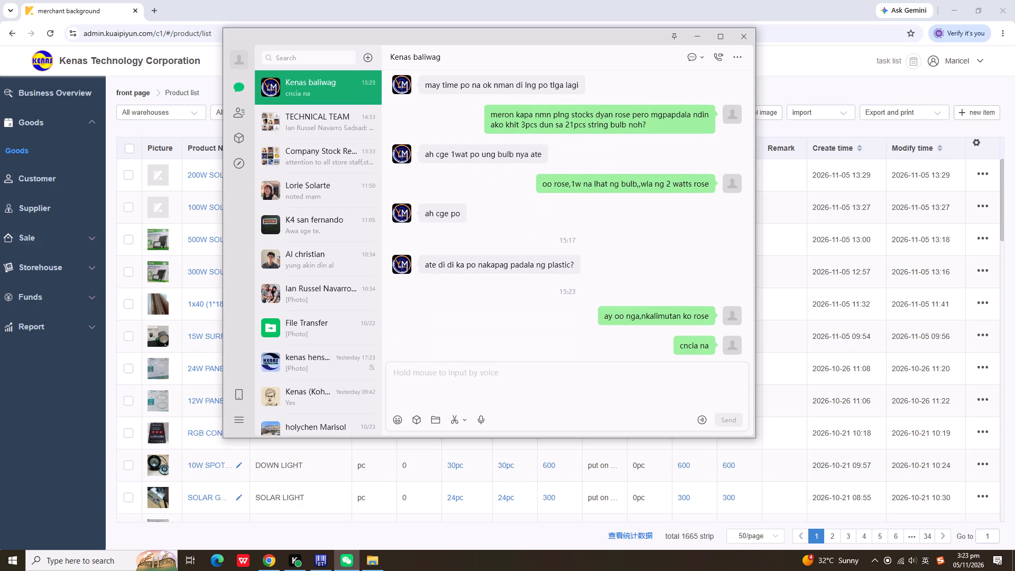
text(nwala sa si)
key(BackSpace)
key(BackSpace)
text(isip ko,,)
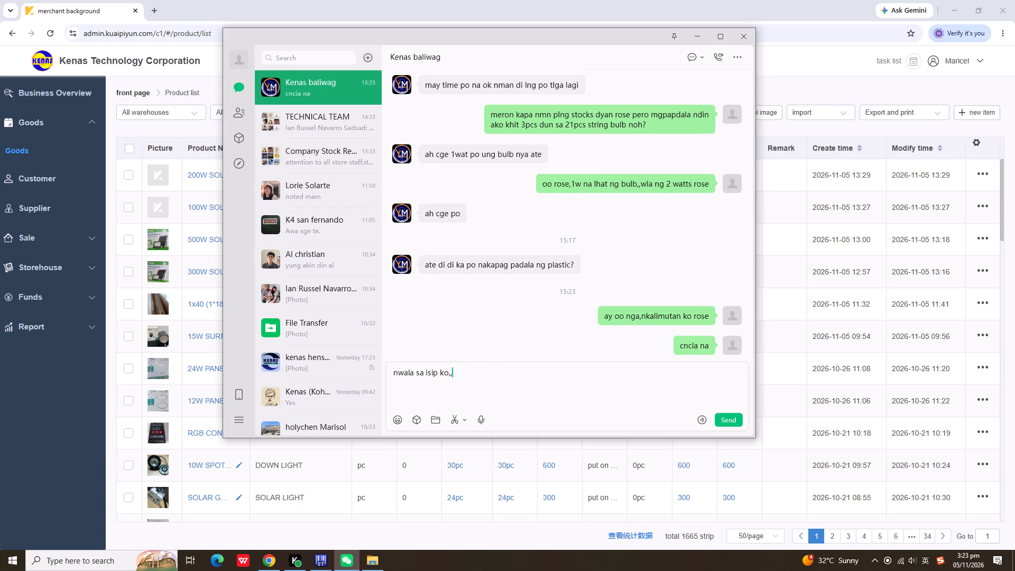
text(nxt delivery nlng noh)
key(Return)
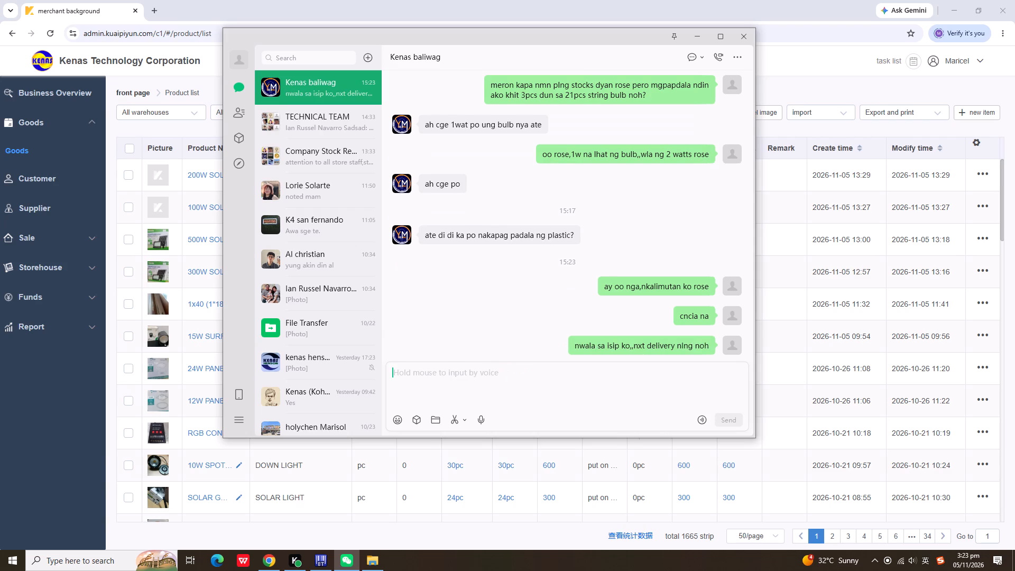
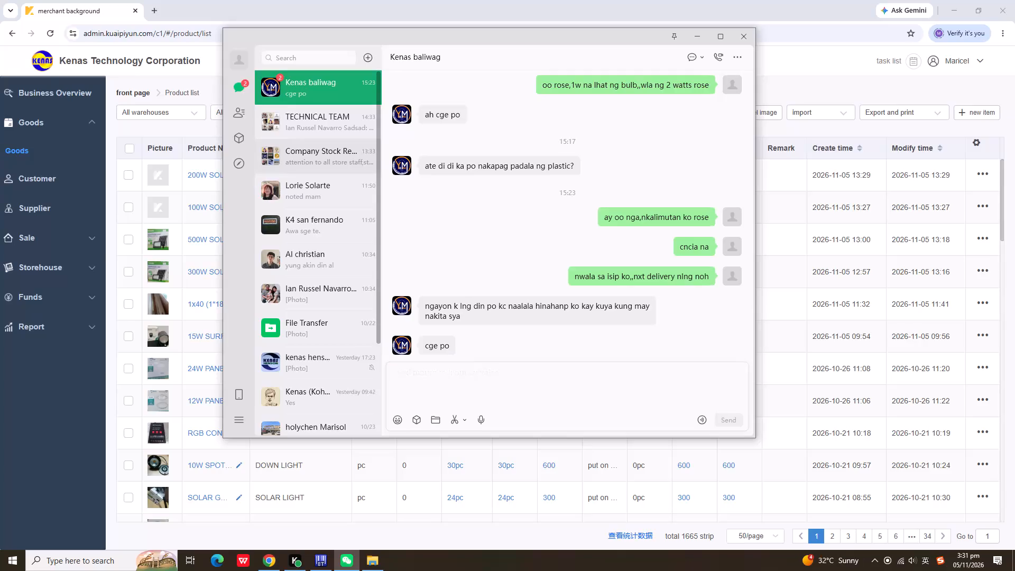
Review the recent Weixin conversations, including TECHNICAL TEAM, K4 san fernando and File Transfer, and return to the product list.
click(320, 124)
click(315, 155)
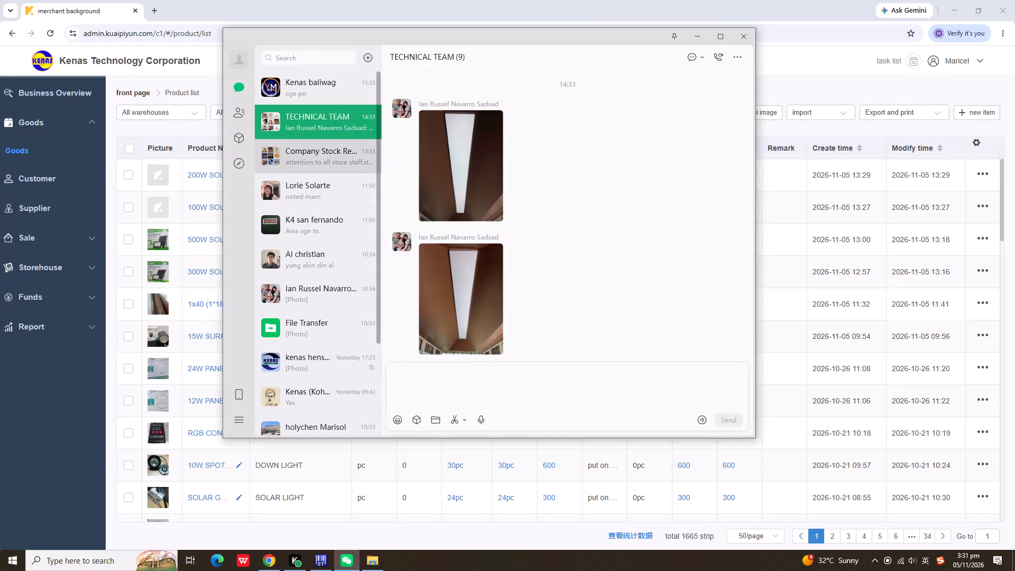
click(338, 190)
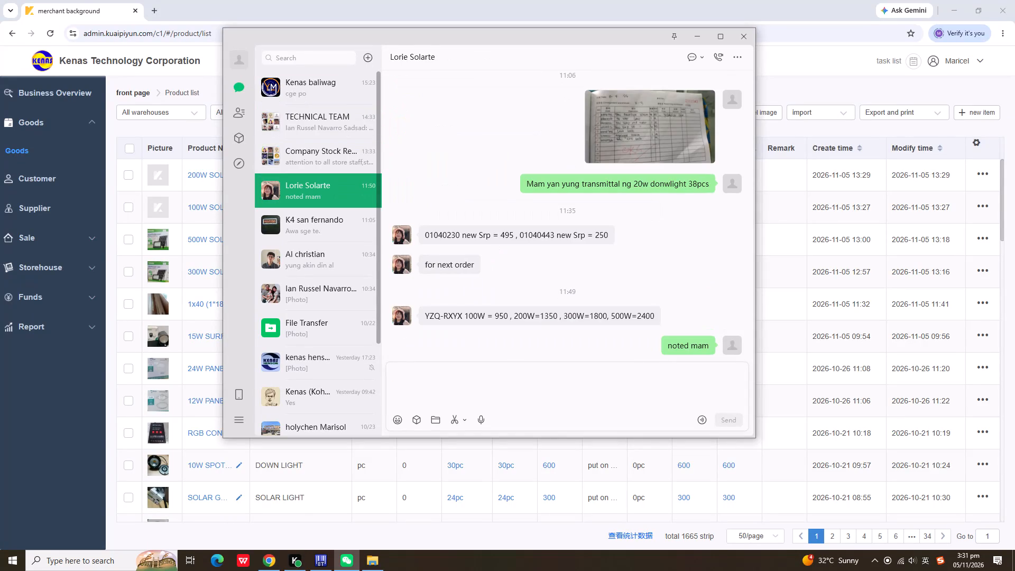
click(321, 228)
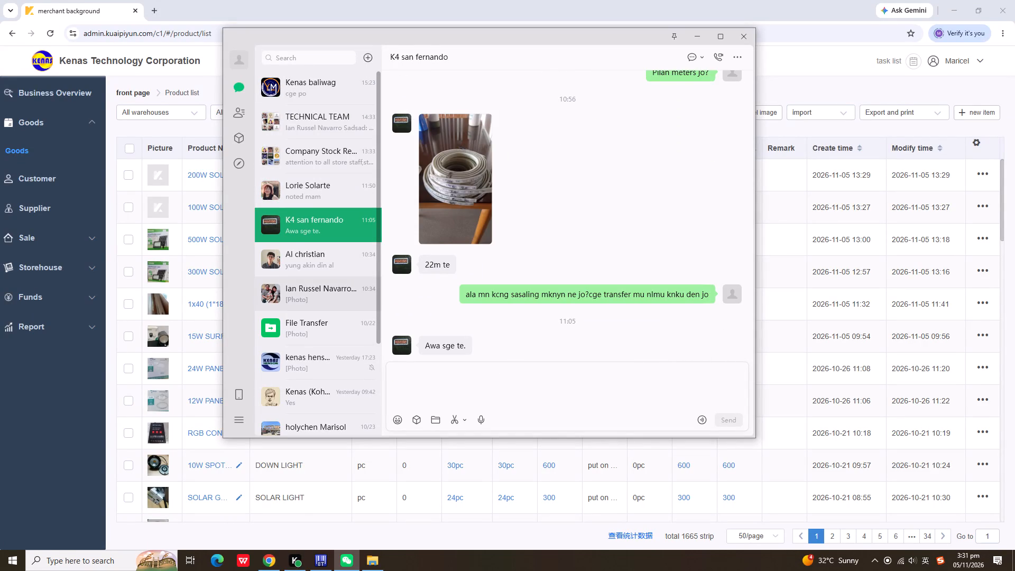
click(319, 304)
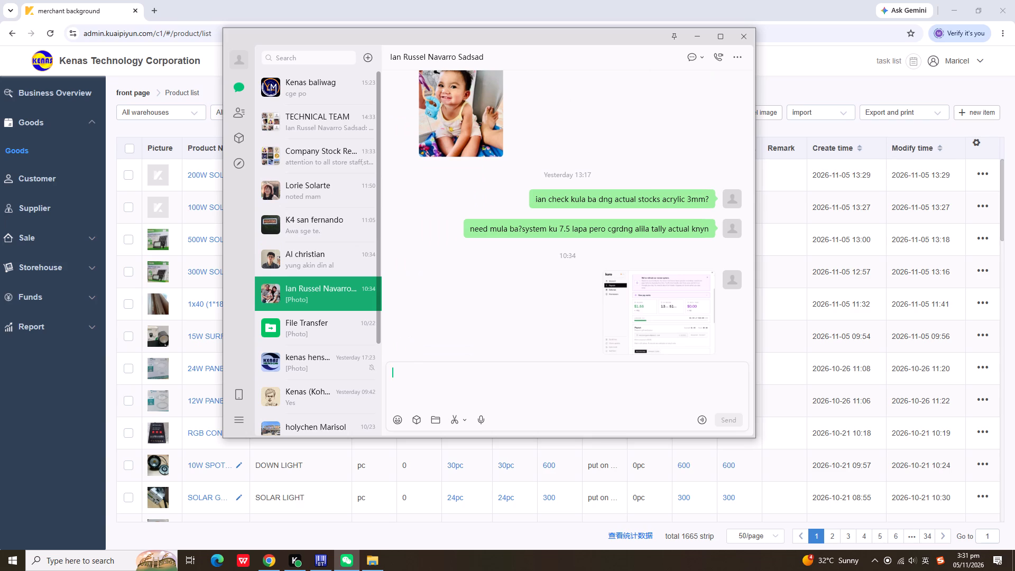
click(326, 324)
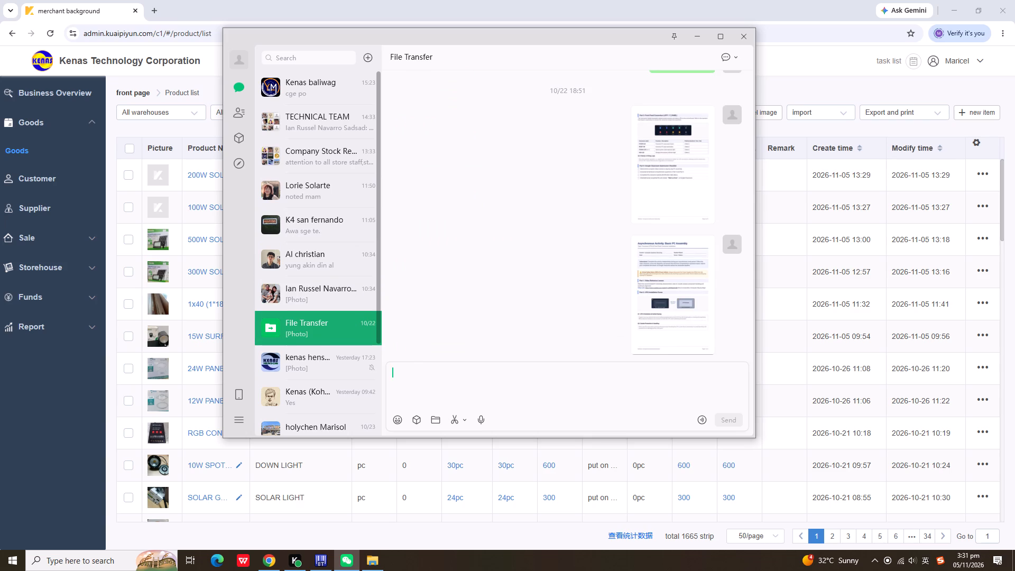
click(326, 297)
click(694, 38)
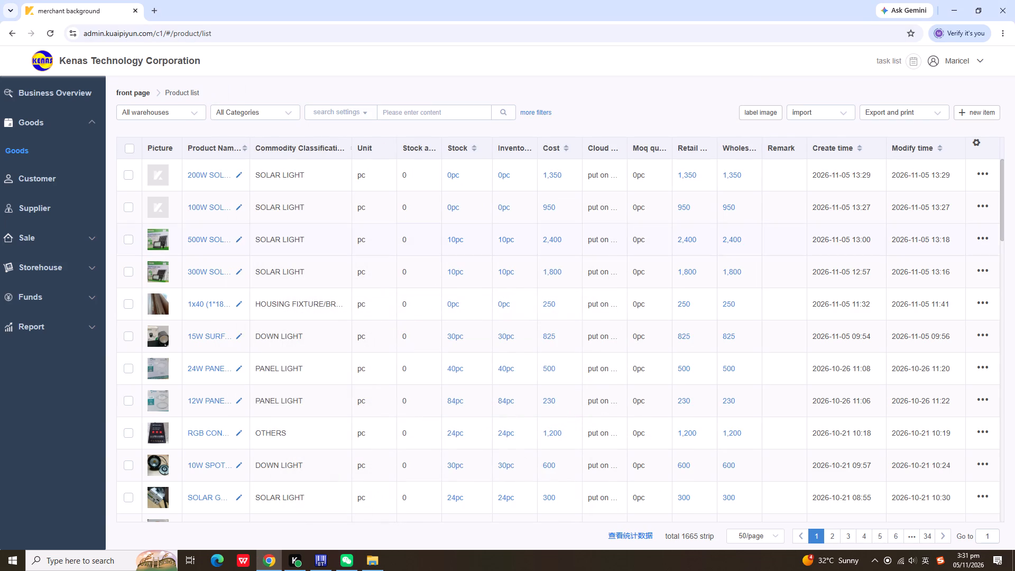
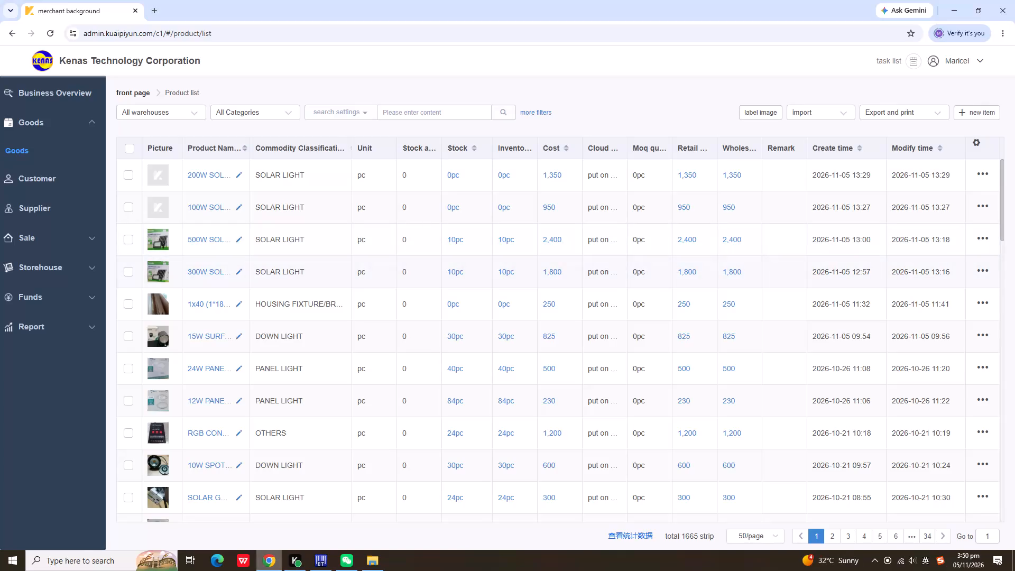
Switch to Weixin, open the direct chat with Ian, and send him the message "ian".
click(343, 567)
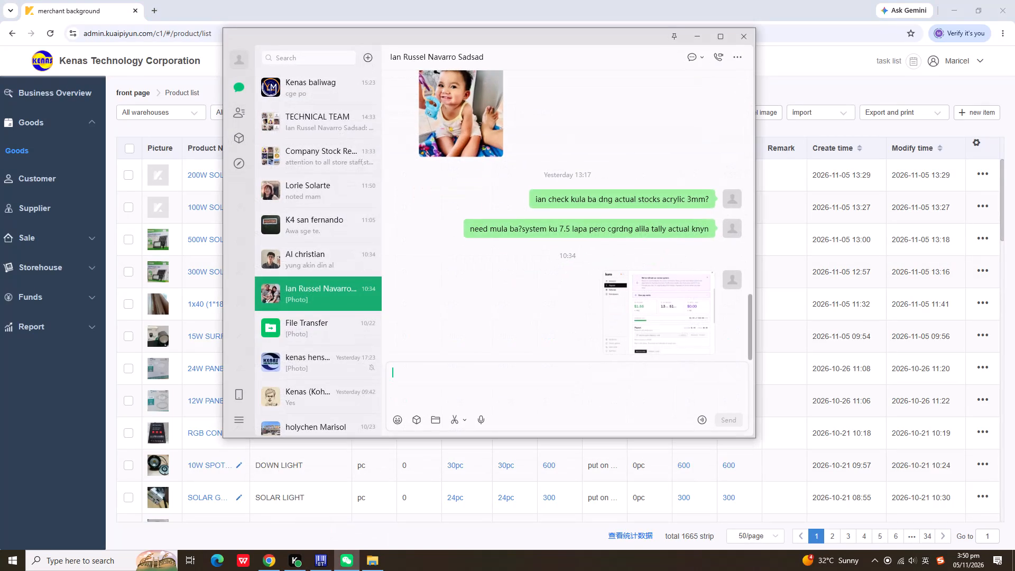
click(339, 300)
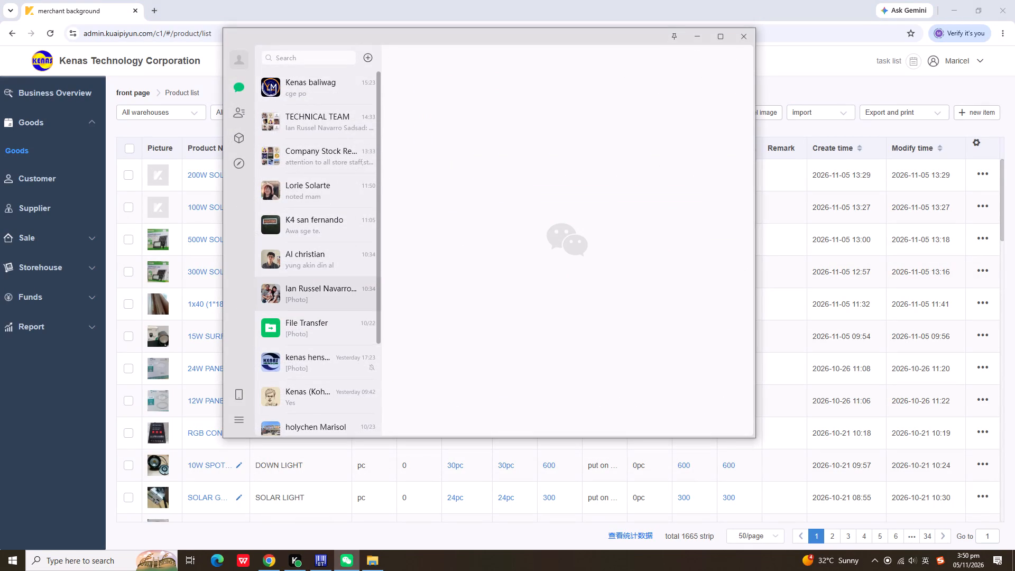
click(343, 302)
click(441, 389)
text(ian)
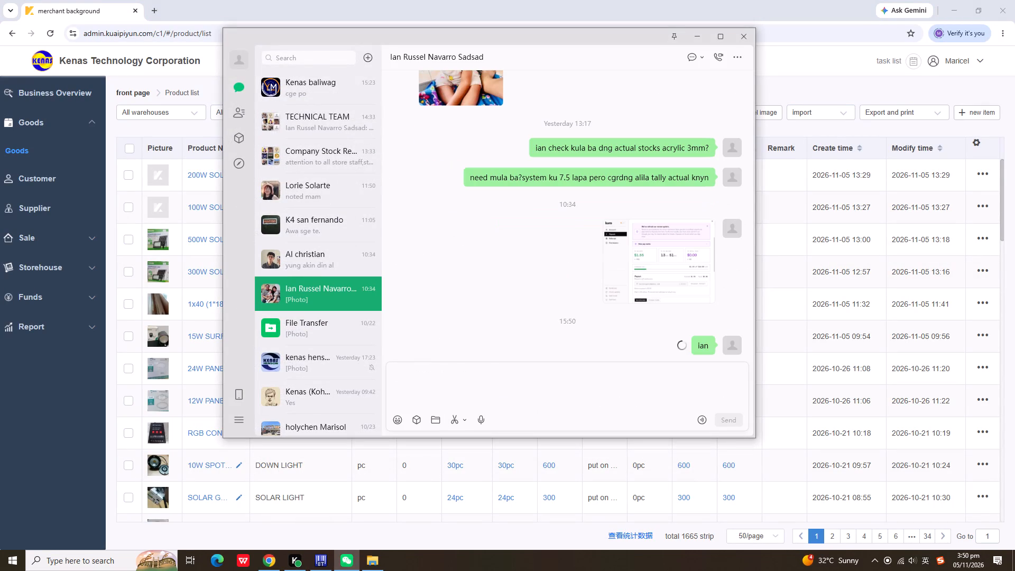
key(Return)
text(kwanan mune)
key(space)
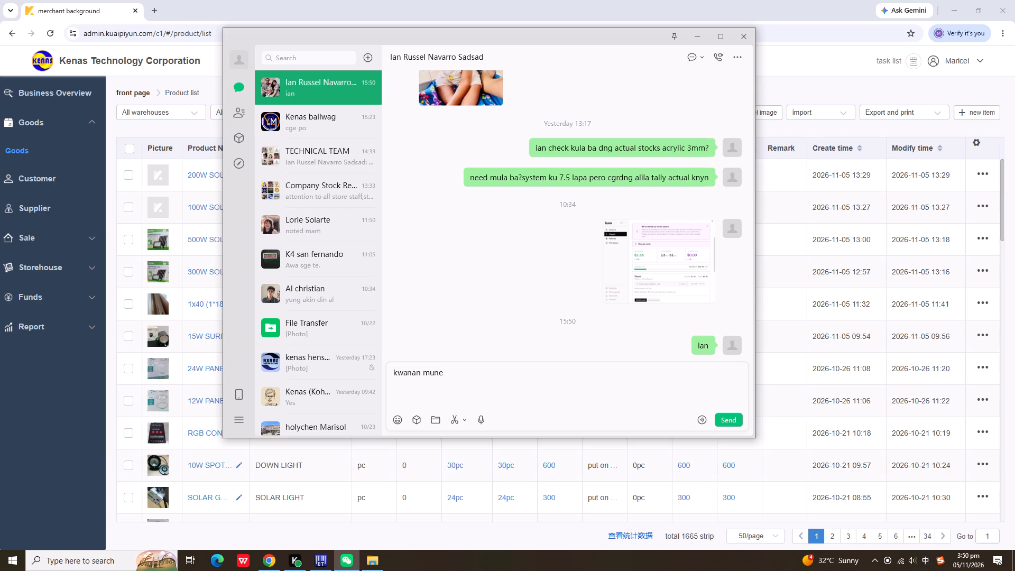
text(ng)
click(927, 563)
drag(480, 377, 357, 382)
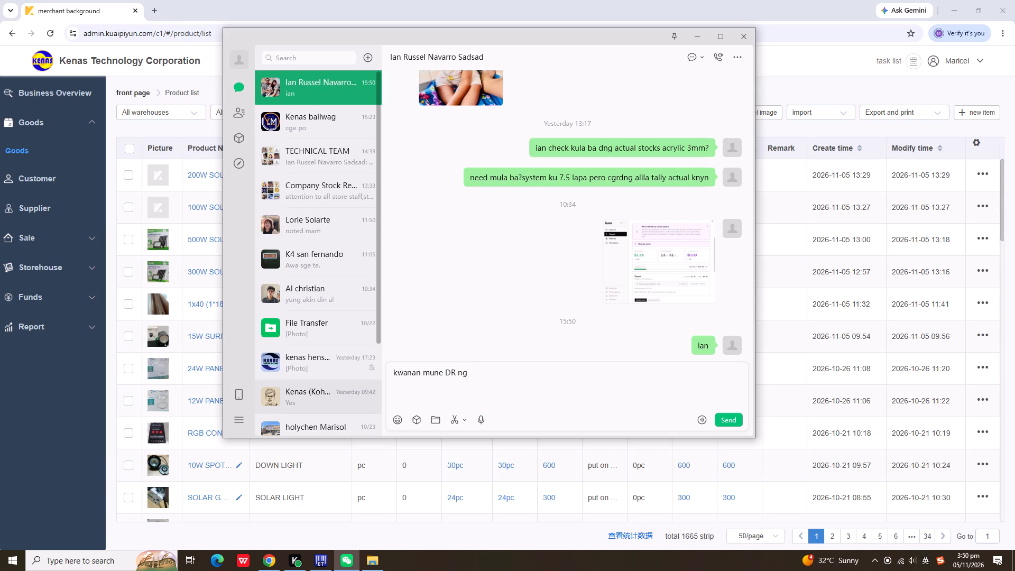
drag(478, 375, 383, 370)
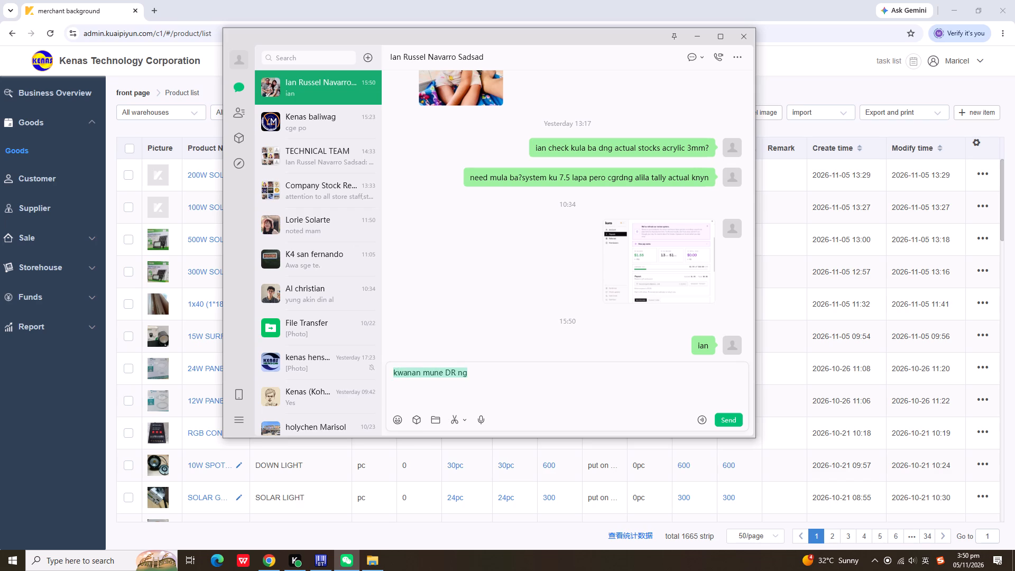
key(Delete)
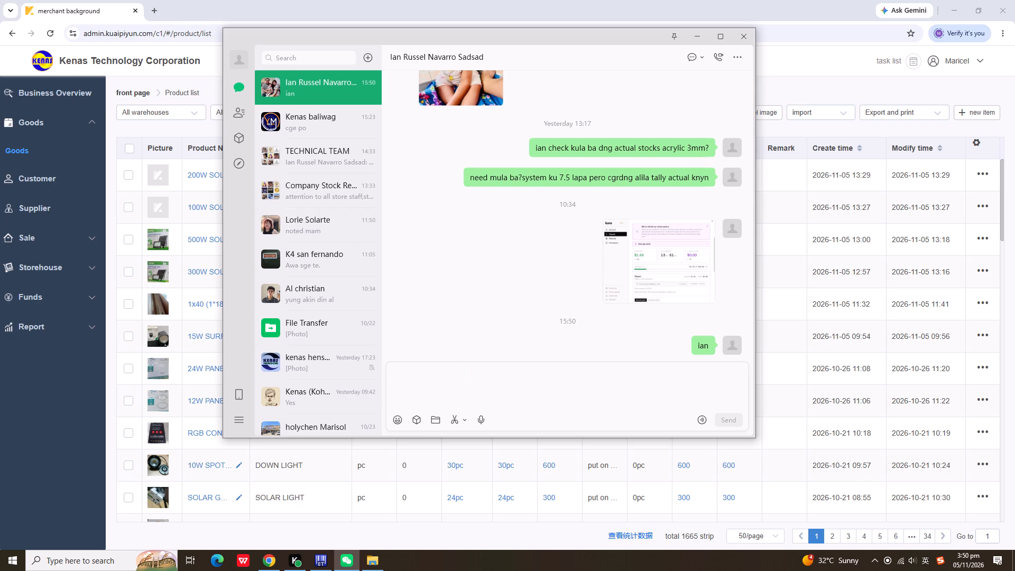
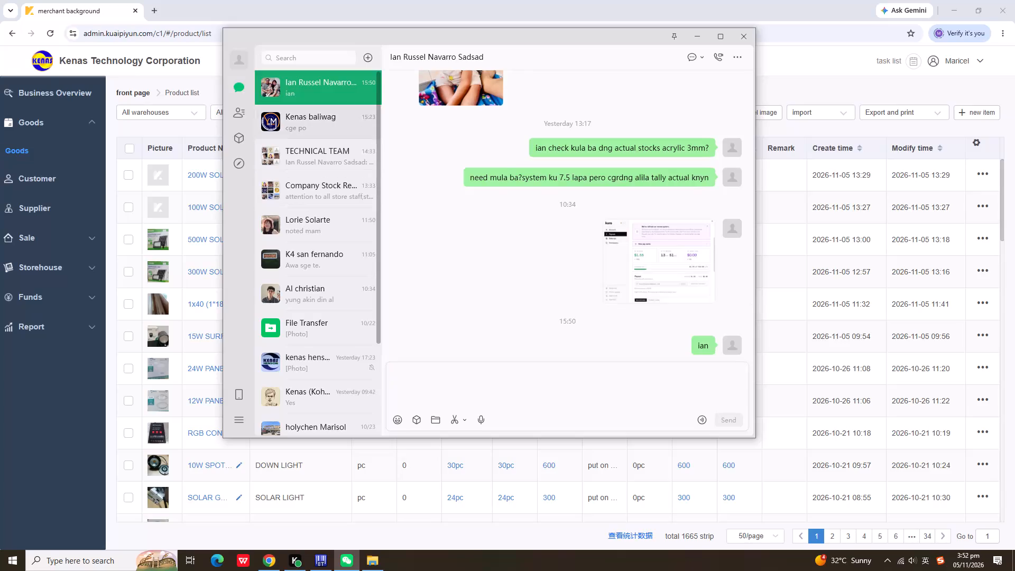
click(362, 134)
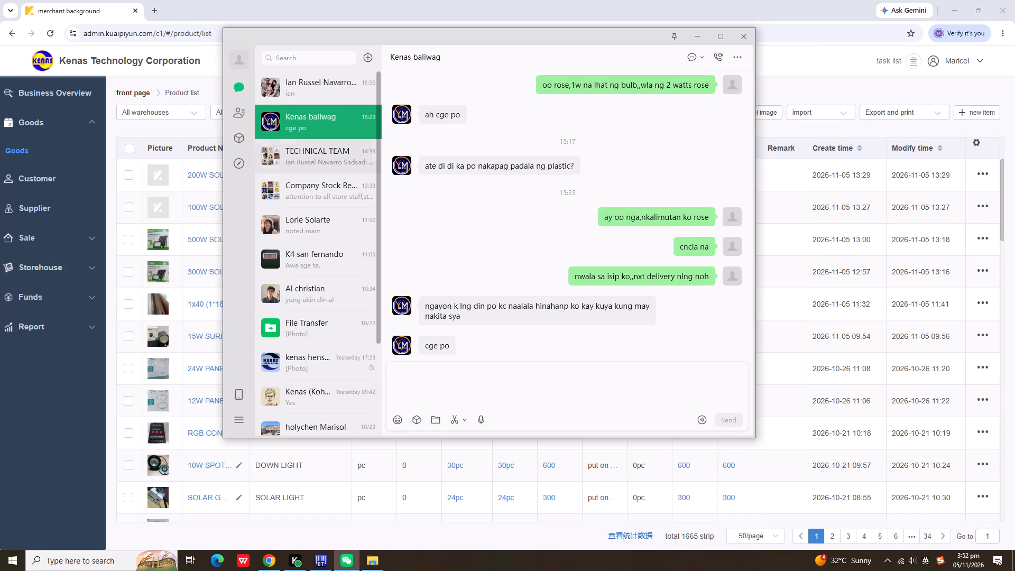
click(355, 162)
click(345, 188)
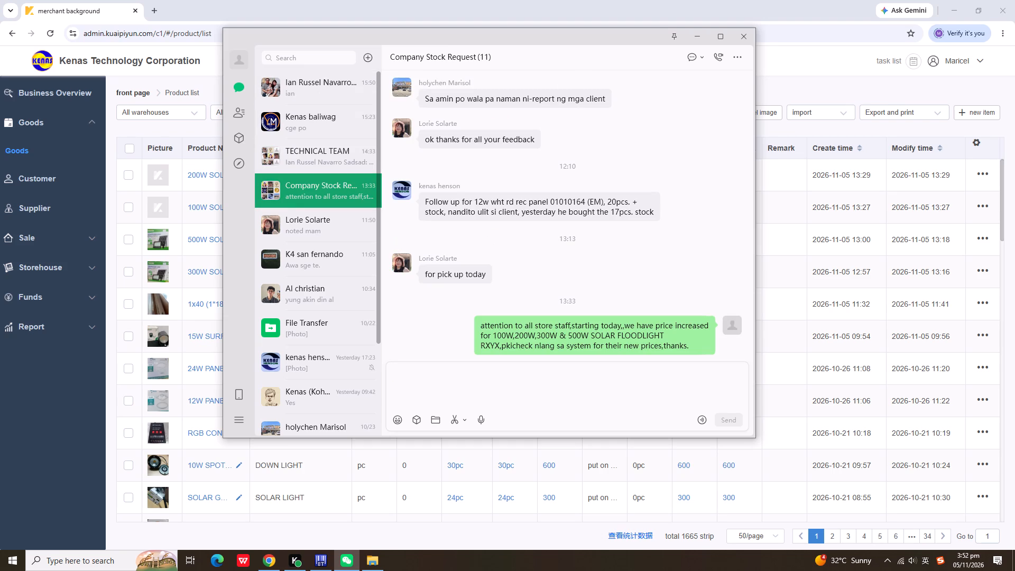
click(324, 216)
click(320, 88)
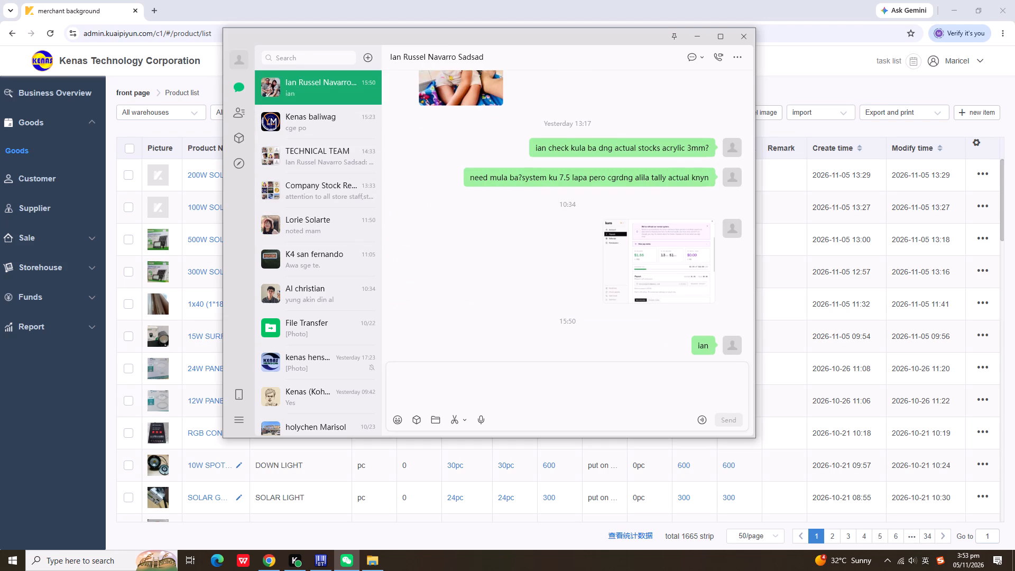
click(696, 34)
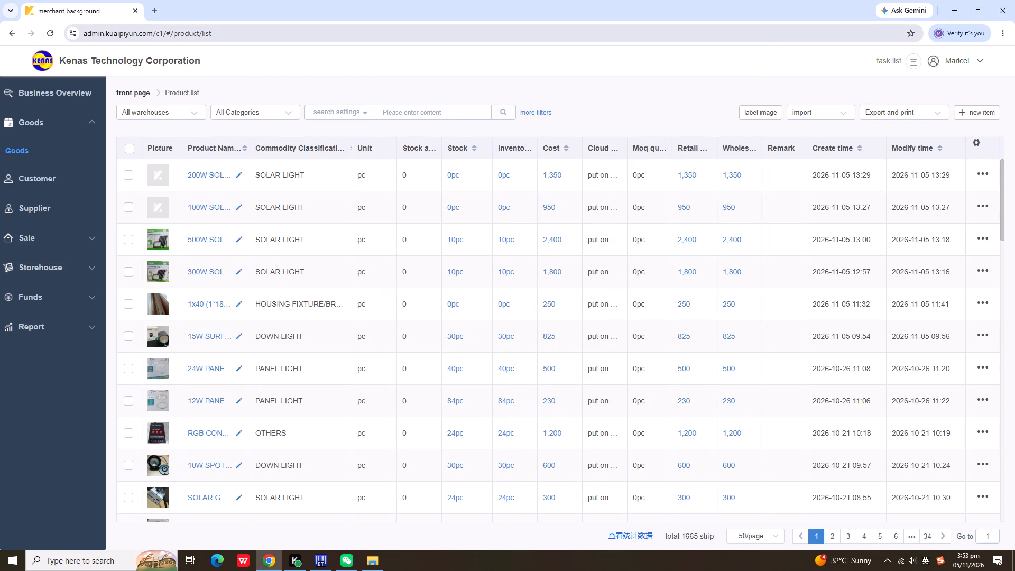
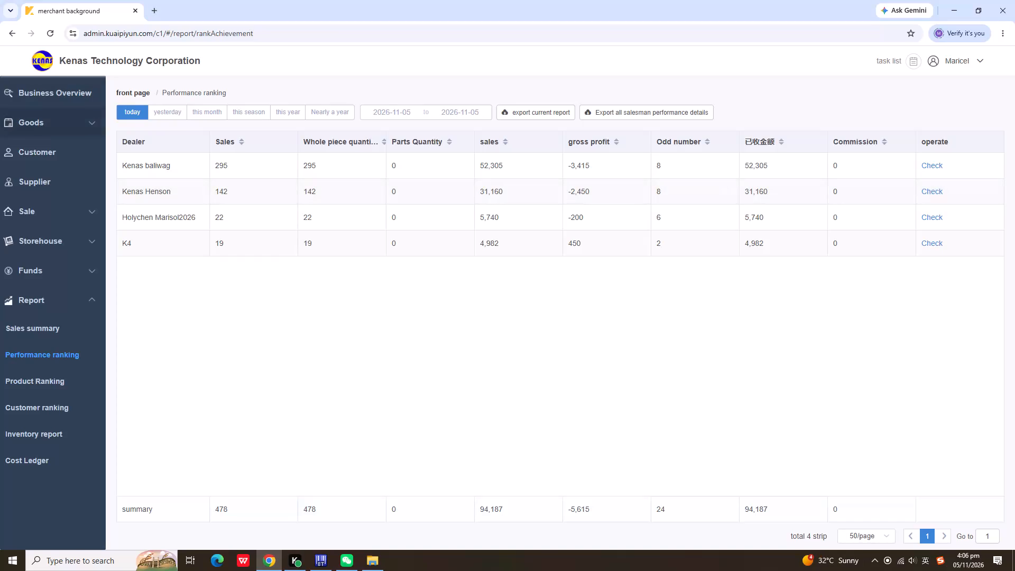
Reload the performance ranking report, check today's sales by dealer, and return to the product list.
click(75, 121)
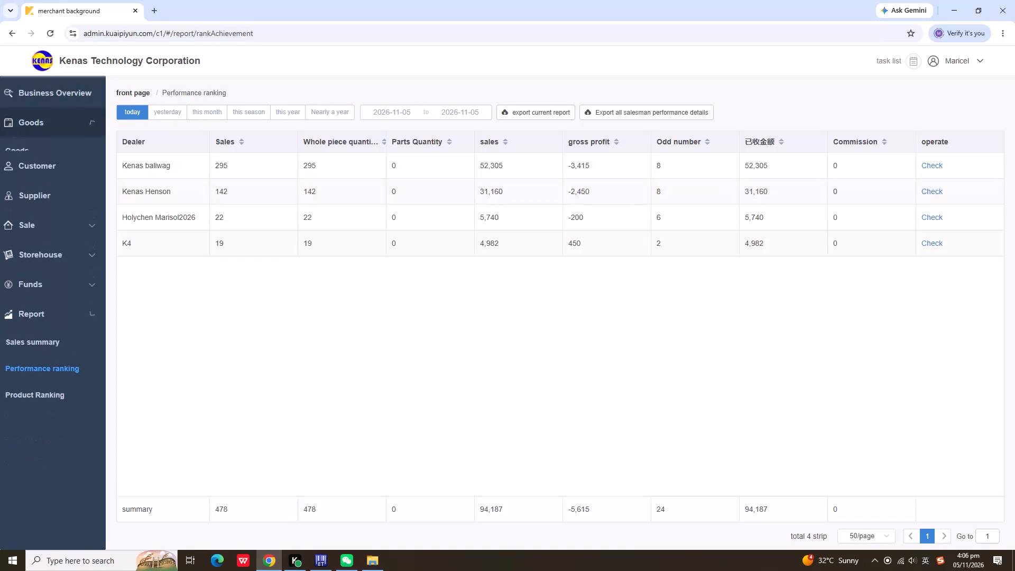
click(60, 146)
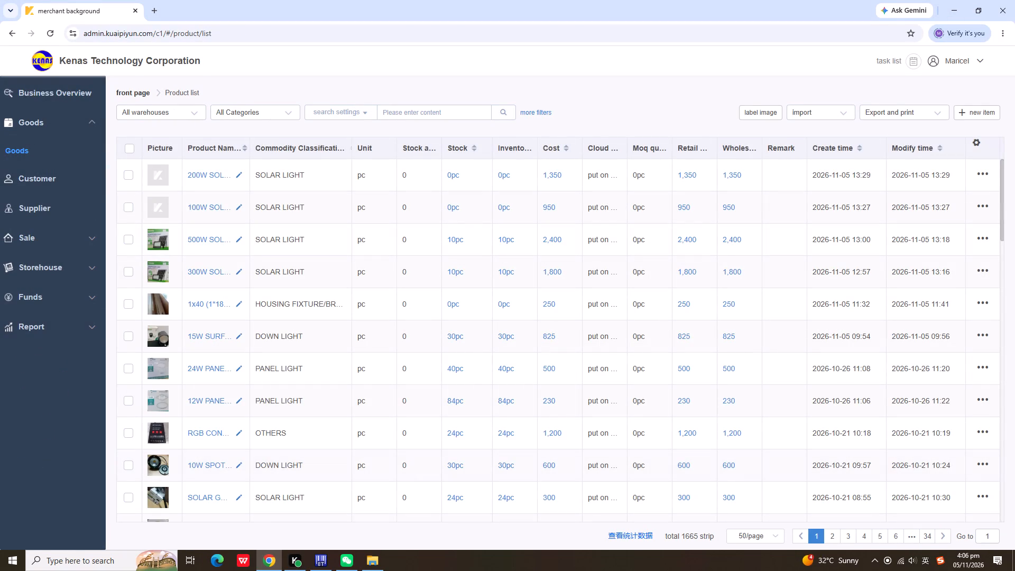
click(57, 334)
click(58, 362)
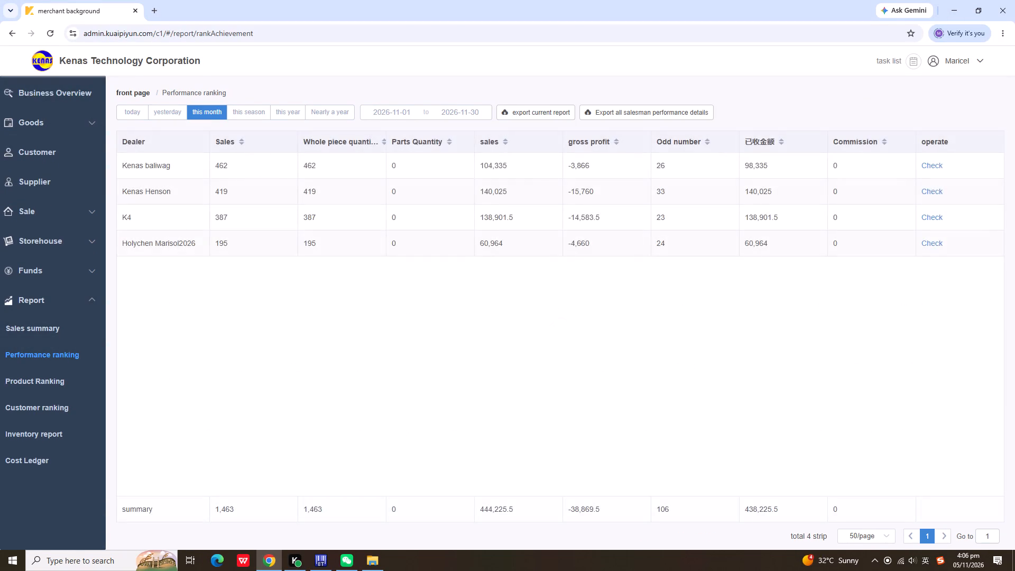
click(133, 108)
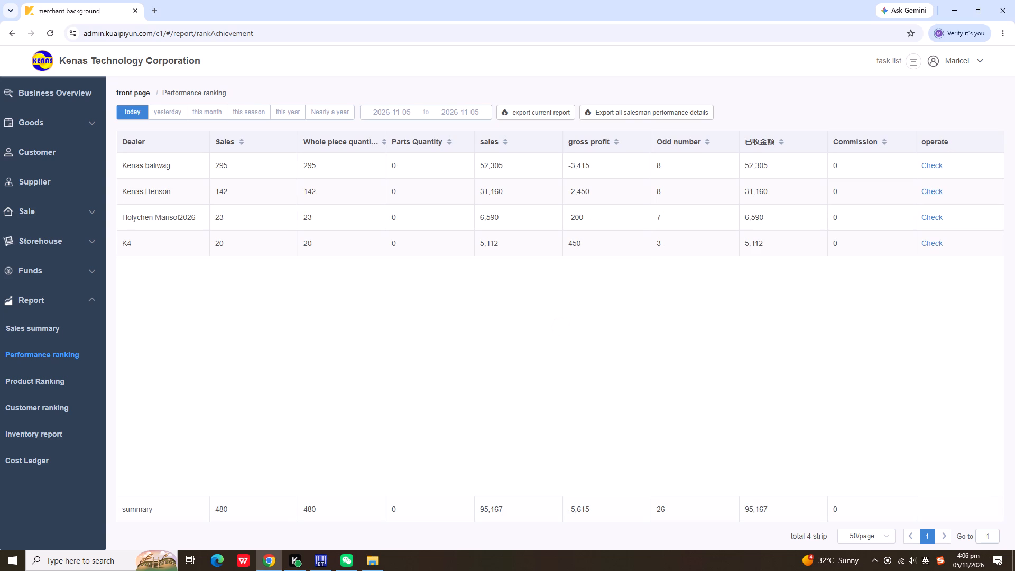
click(80, 120)
click(68, 150)
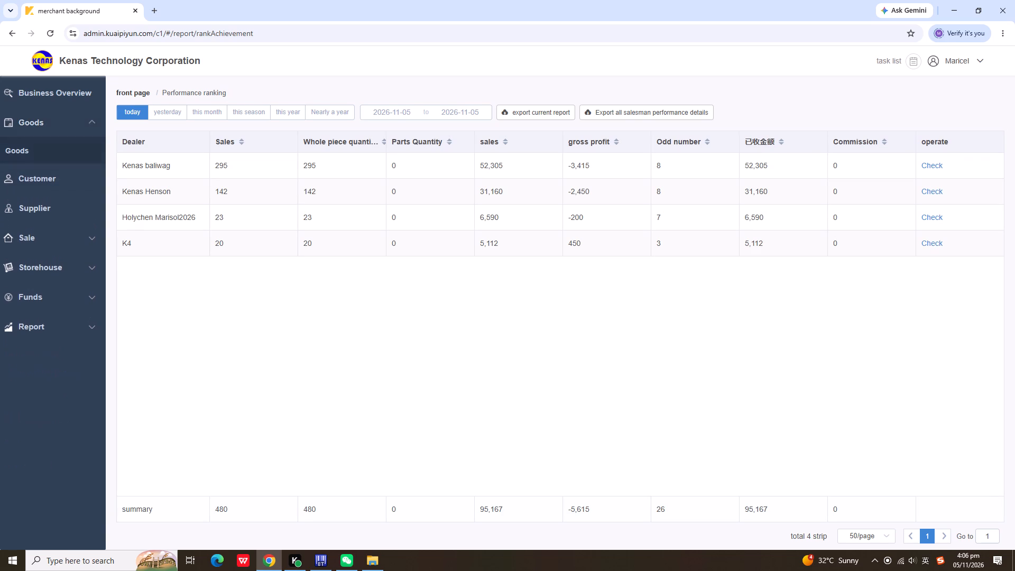
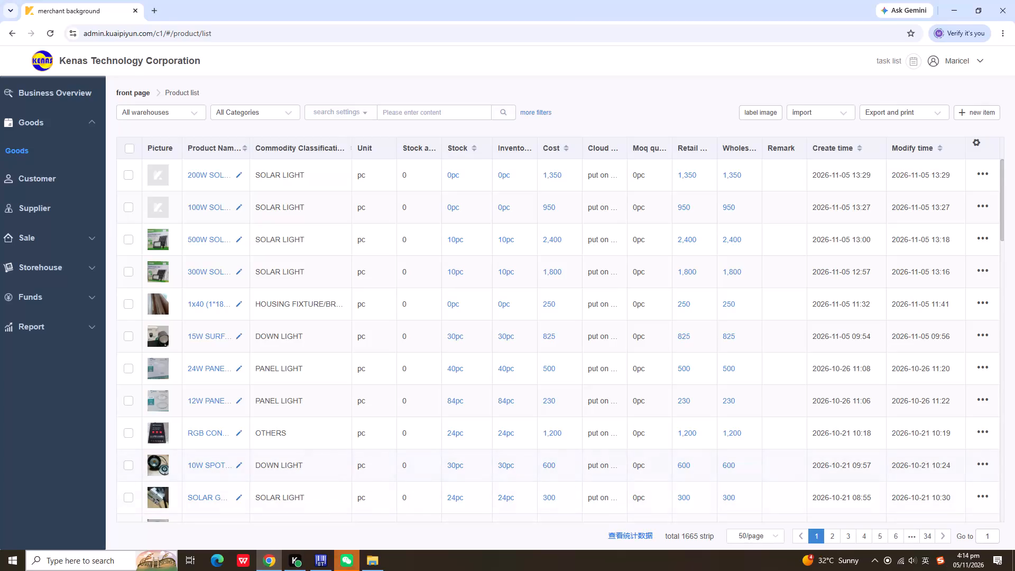
Switch to Weixin, open the K4 san fernando chat and view the photo of the handwritten stock adjustment list.
click(348, 567)
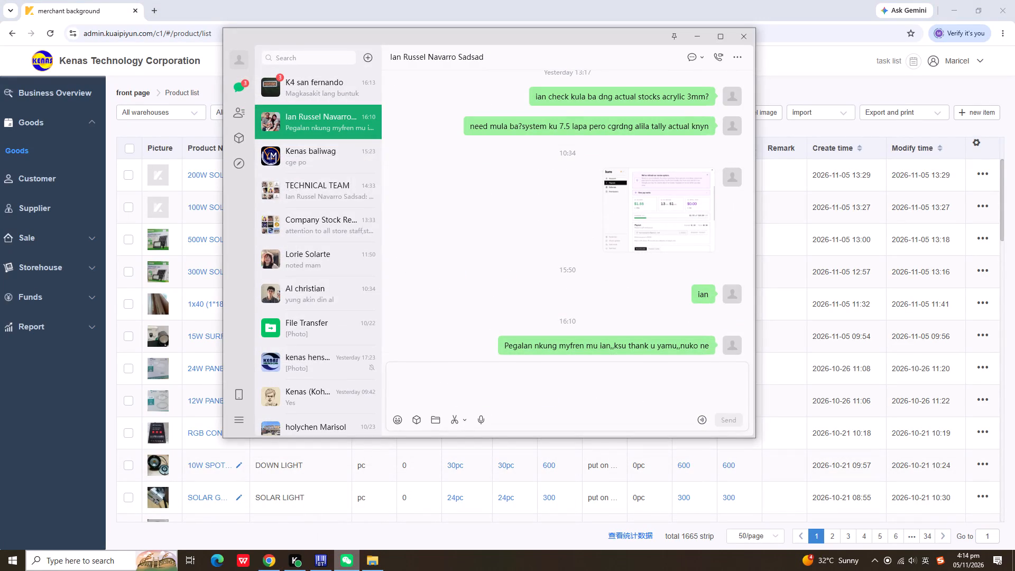
click(317, 94)
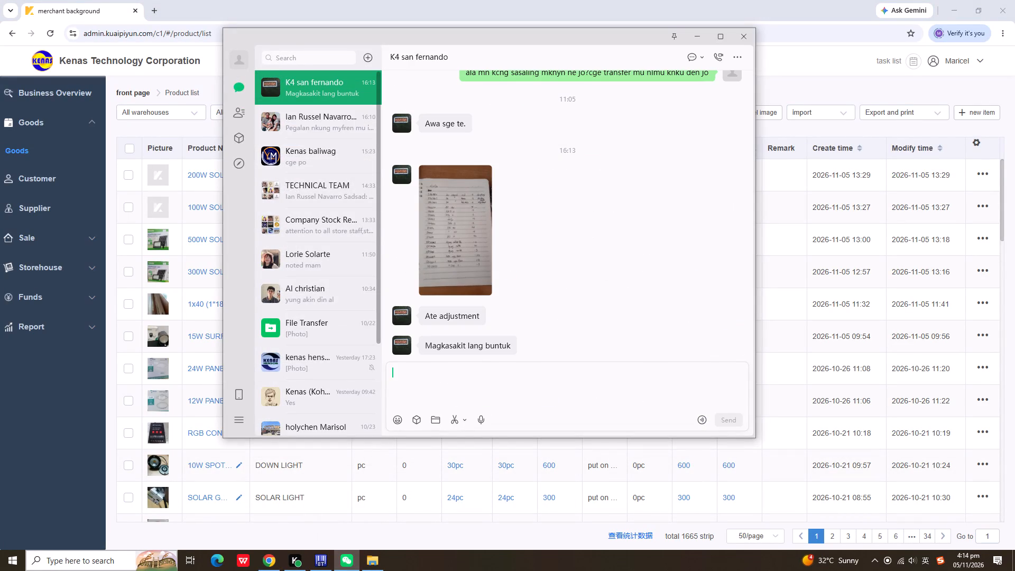
click(472, 247)
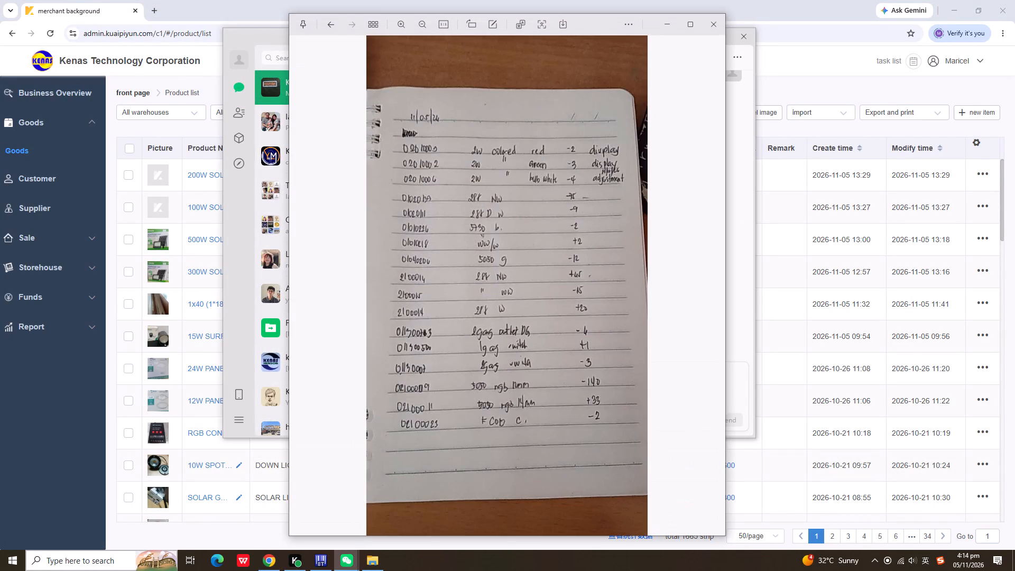
click(710, 25)
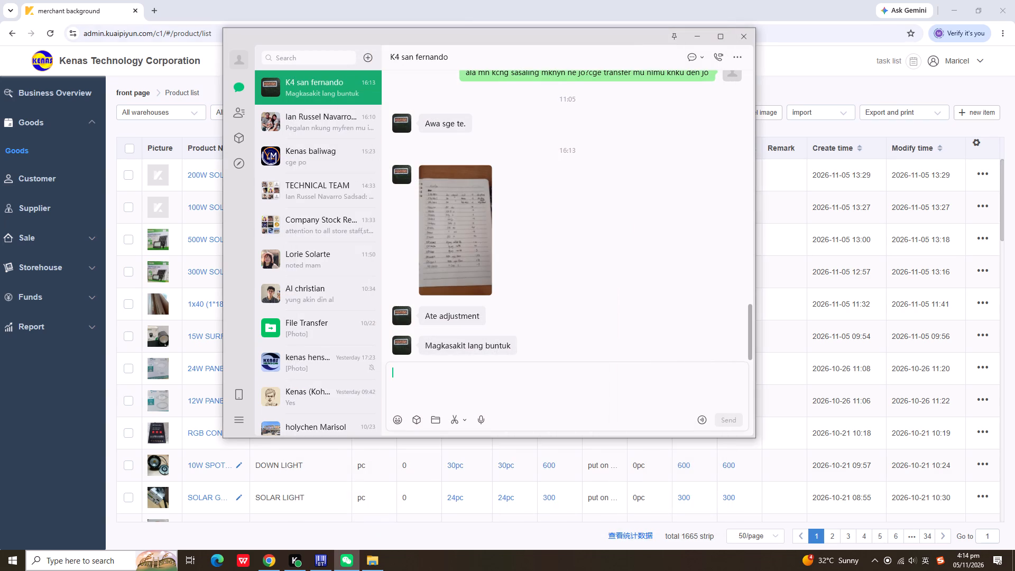
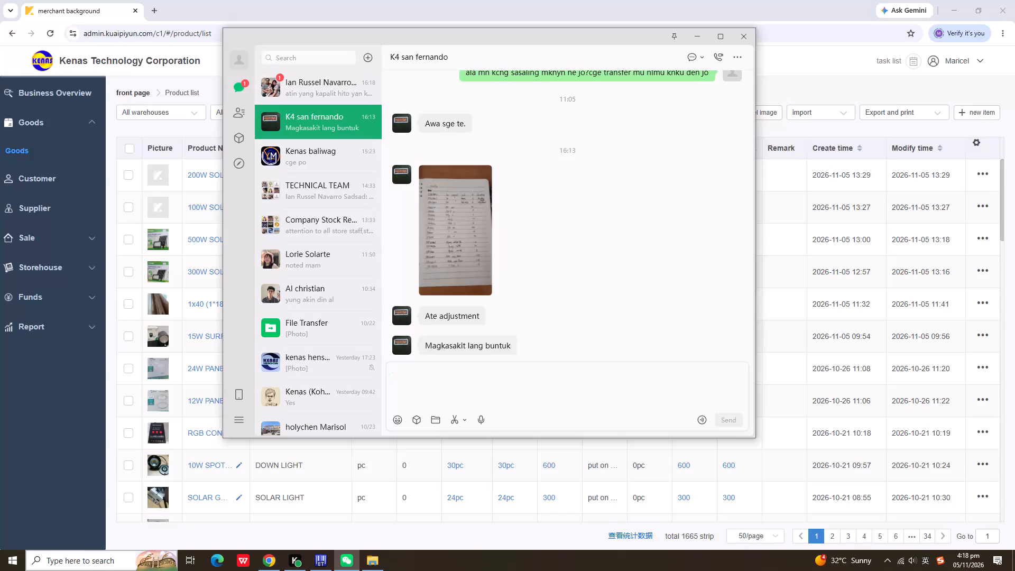
Read the unread message in the topmost colleague's chat, and return to the K4 san fernando chat.
click(355, 84)
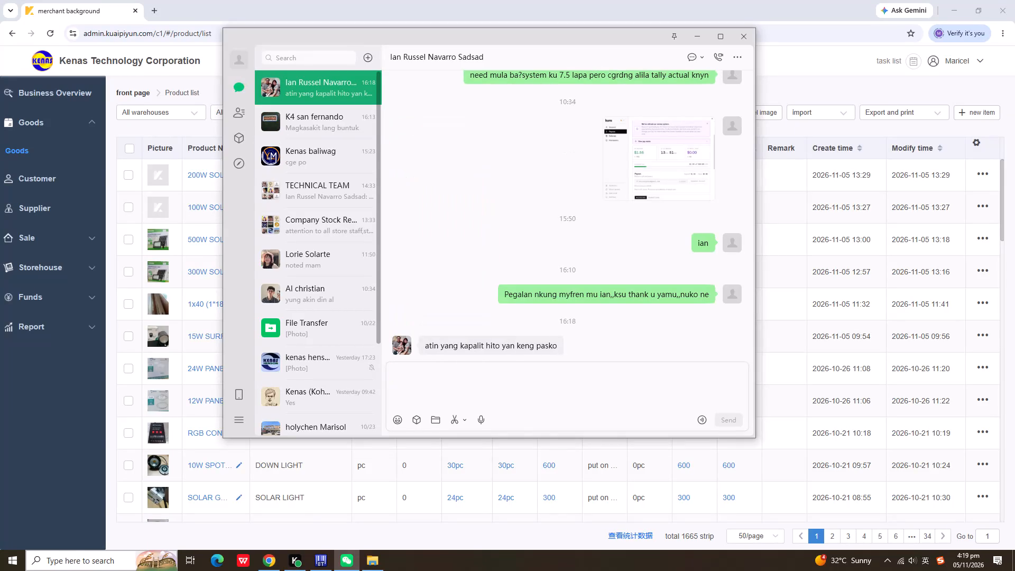
click(357, 134)
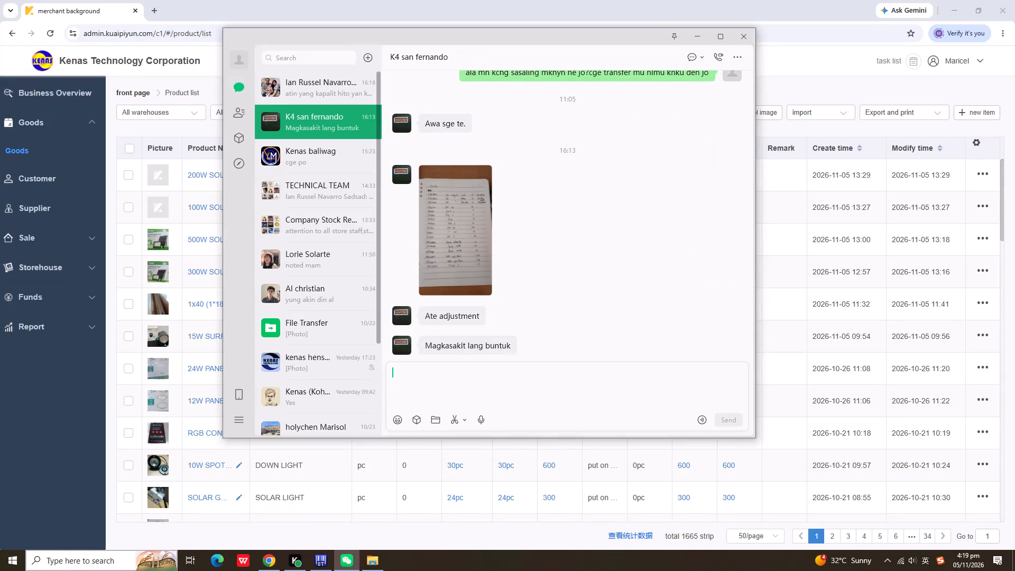
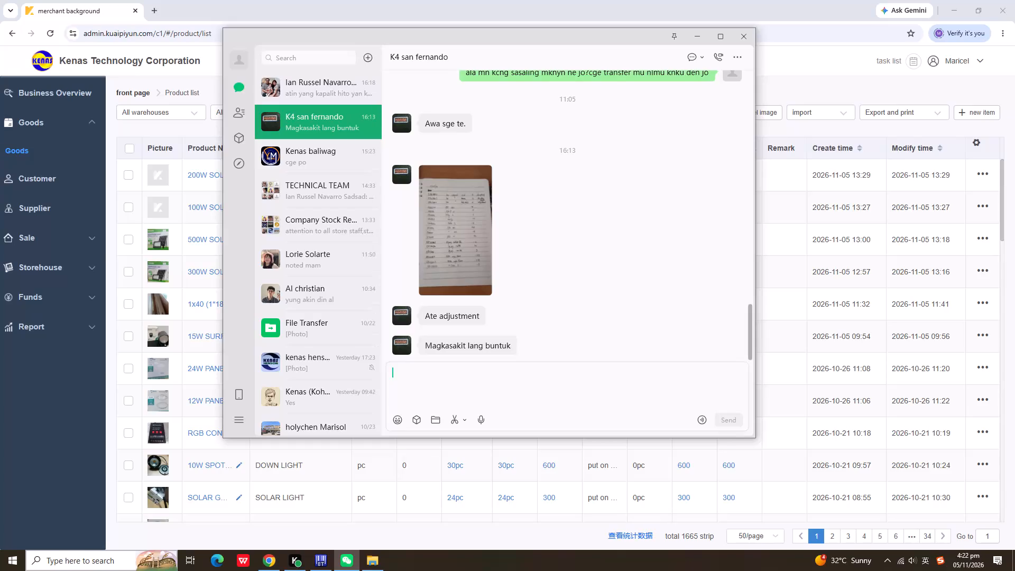
Open the photo of the handwritten stock adjustment list in the K4 san fernando chat at full size.
click(472, 260)
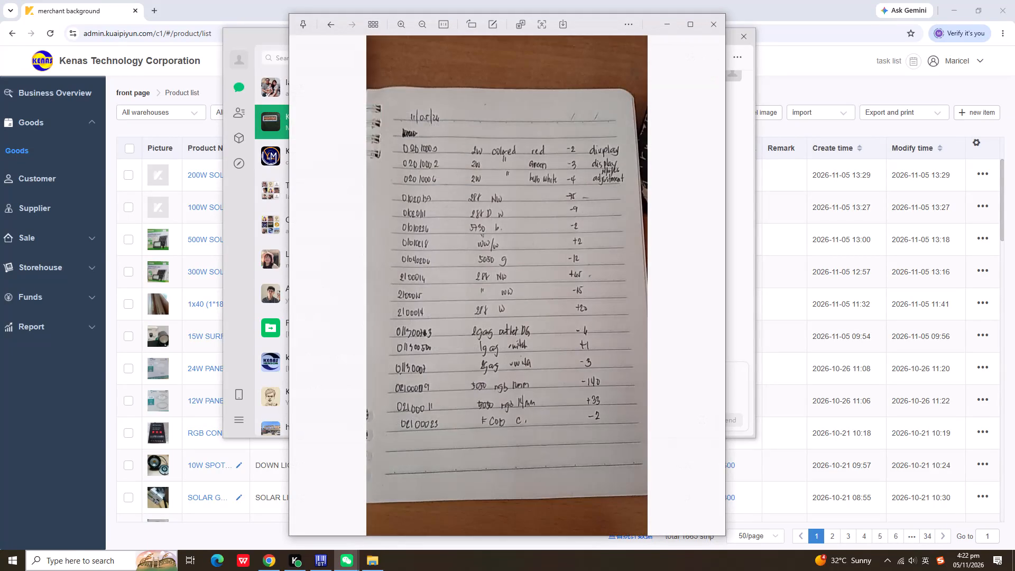
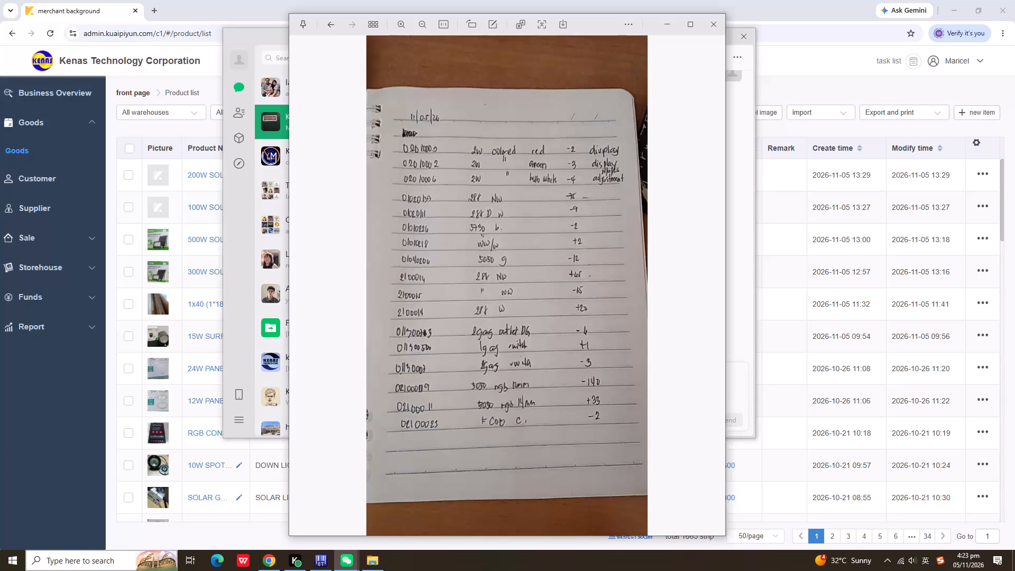
Reply to K4 san fernando: "aruuu kdkal daren jo,,ok nla ba knyn dng actual stocks yu karen?double check mula bayu kula adjust jo pra cgrdu".
click(716, 29)
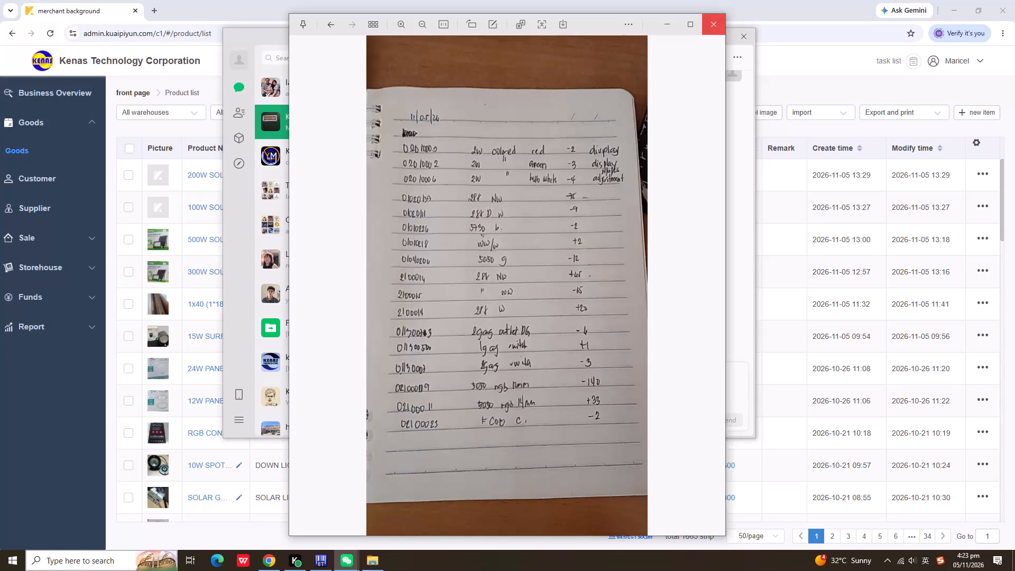
click(427, 395)
text(aruuu kdkal daren jo)
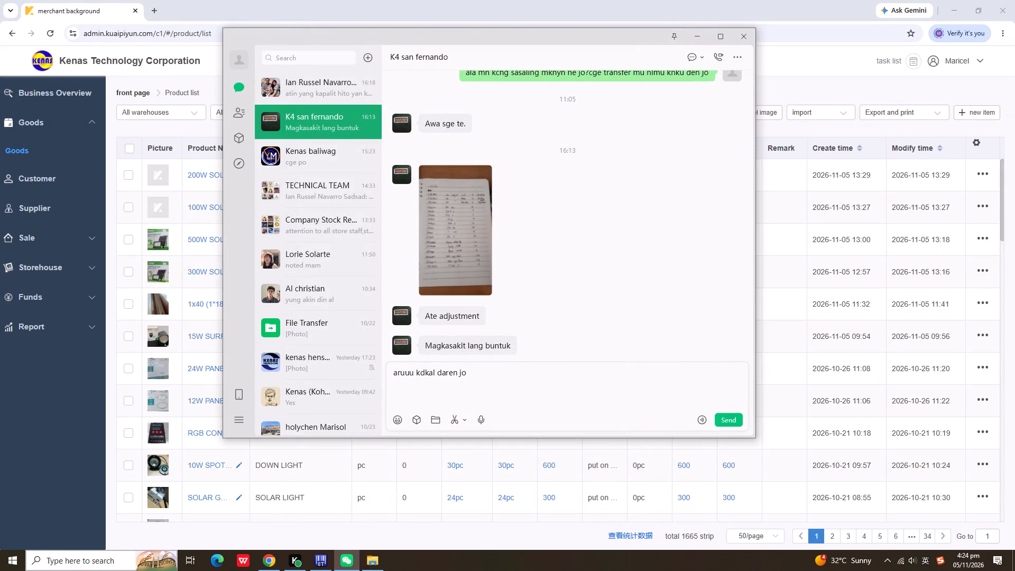
text(,,ok nla ba knyn dng actual stocks yu karen)
key(shift+question)
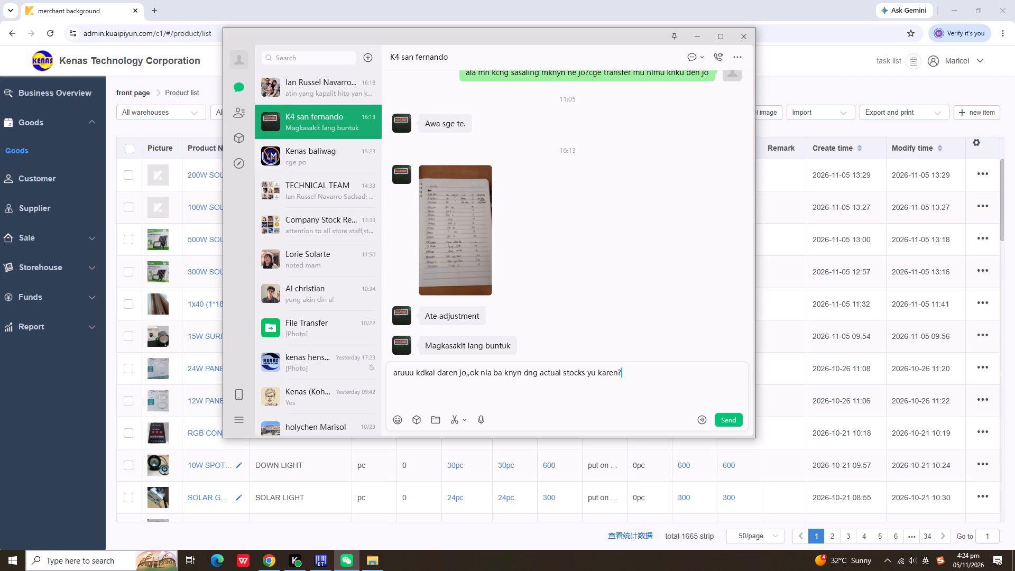
text(double check)
key(space)
text(mula)
key(space)
text(bayu)
key(space)
text(kula adjust jo pra)
key(space)
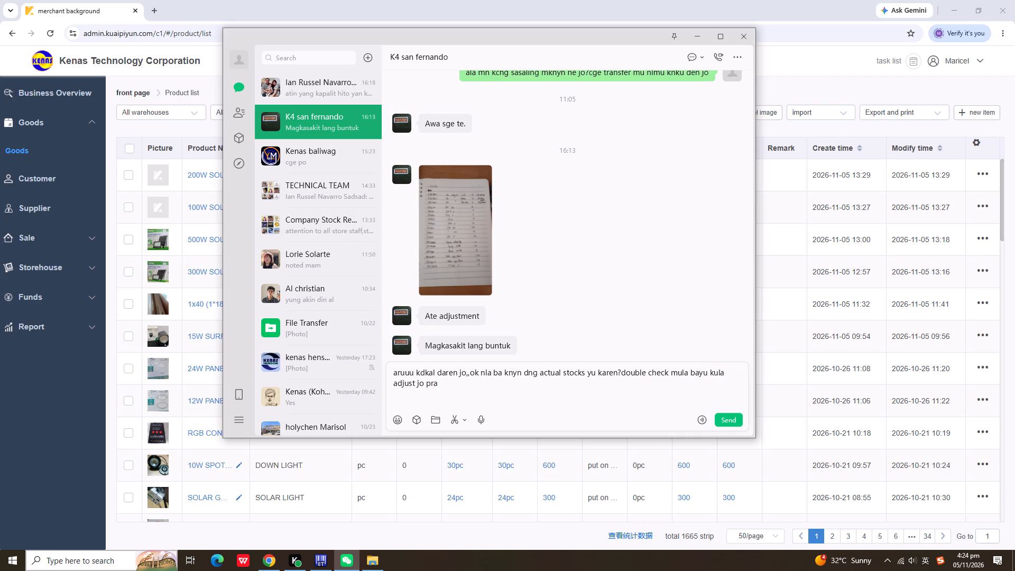
text(mi)
key(BackSpace)
key(BackSpace)
text(cgrdu)
key(Return)
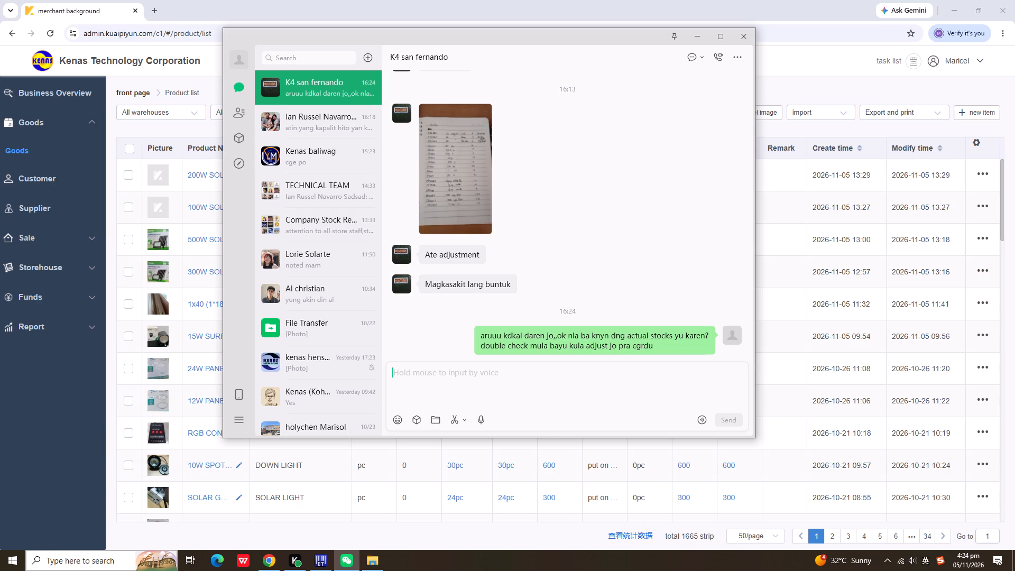
Recheck the adjustment photo and send K4 san fernando "kdkal da pmo dng negative jo,,huhuhu,,alina nemu sna akit boss gwan kung adjustment kren jo".
click(461, 200)
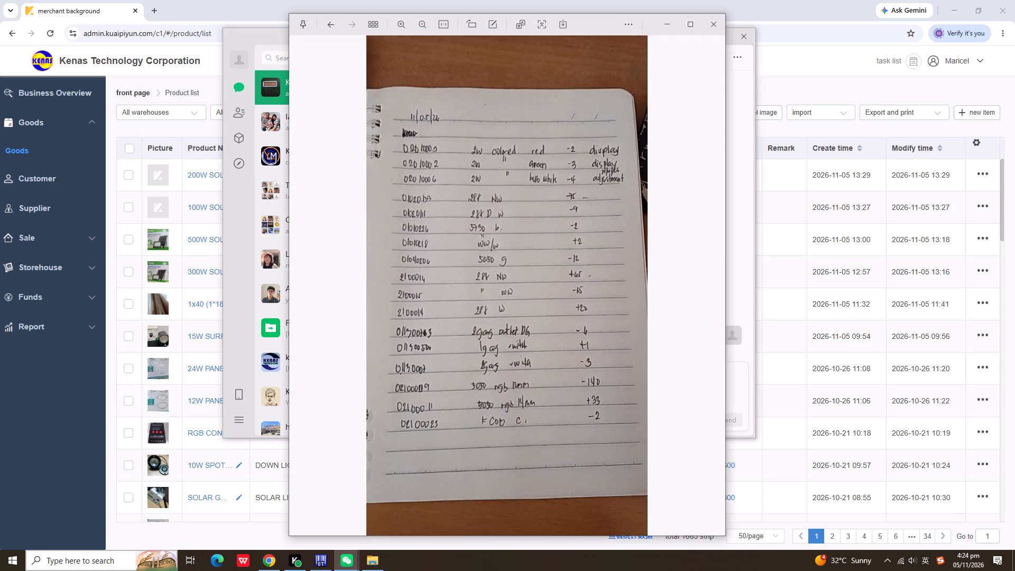
click(716, 31)
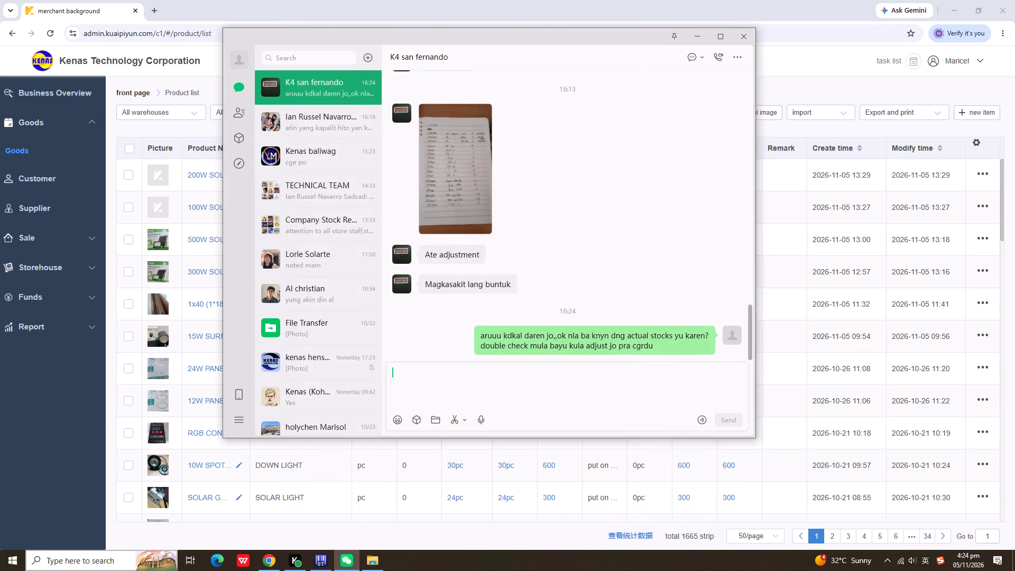
click(438, 382)
text(kdkal da pmo dng negative jo,,)
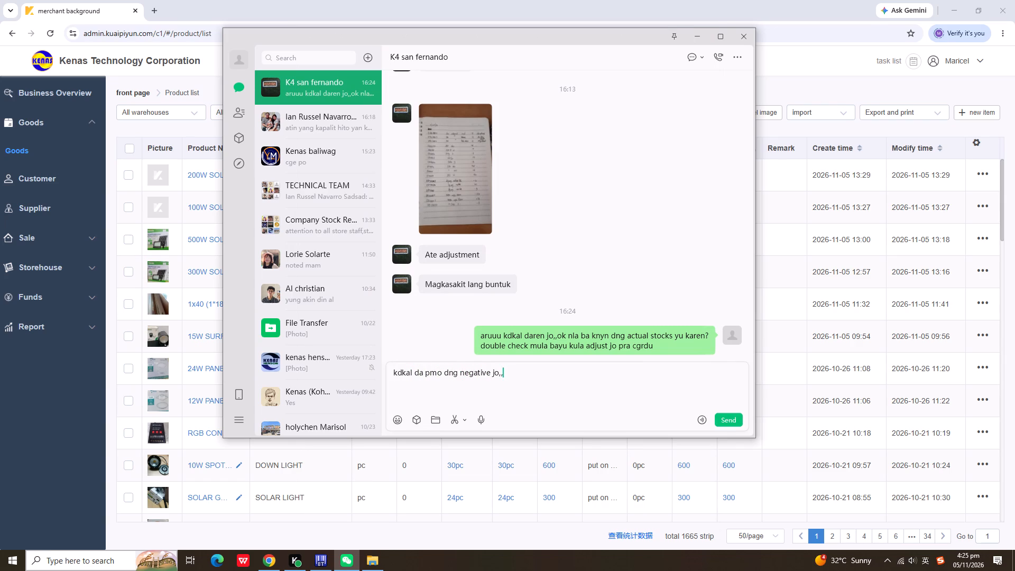
text(huhuhu,,alina n)
text(emu sna akit boss y)
key(BackSpace)
text(gwan kung adjustment kren jo)
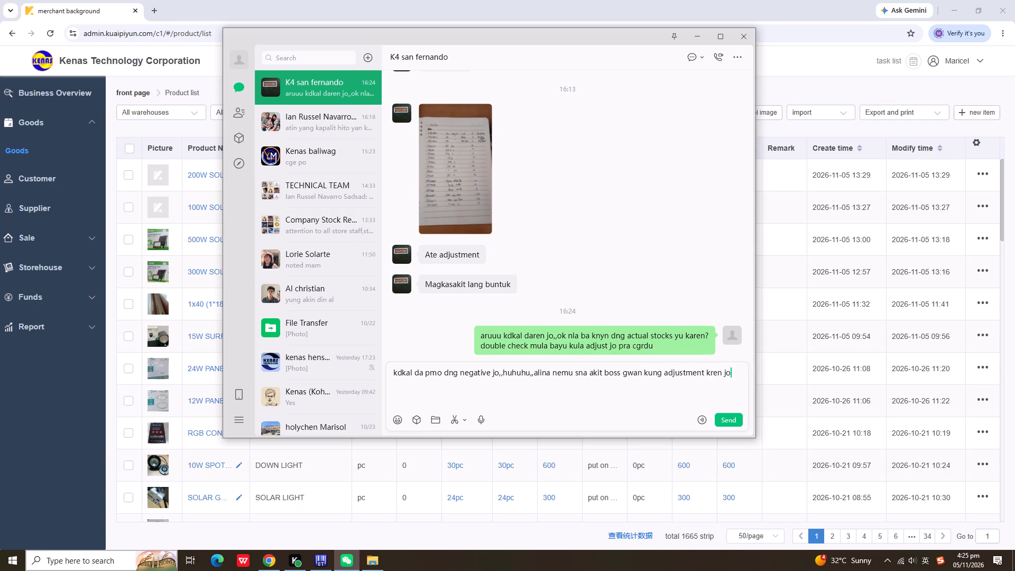
text(,,nung a)
text(li)
key(BackSpace)
key(BackSpace)
key(BackSpace)
key(BackSpace)
key(BackSpace)
key(BackSpace)
key(BackSpace)
key(BackSpace)
key(BackSpace)
key(BackSpace)
key(Return)
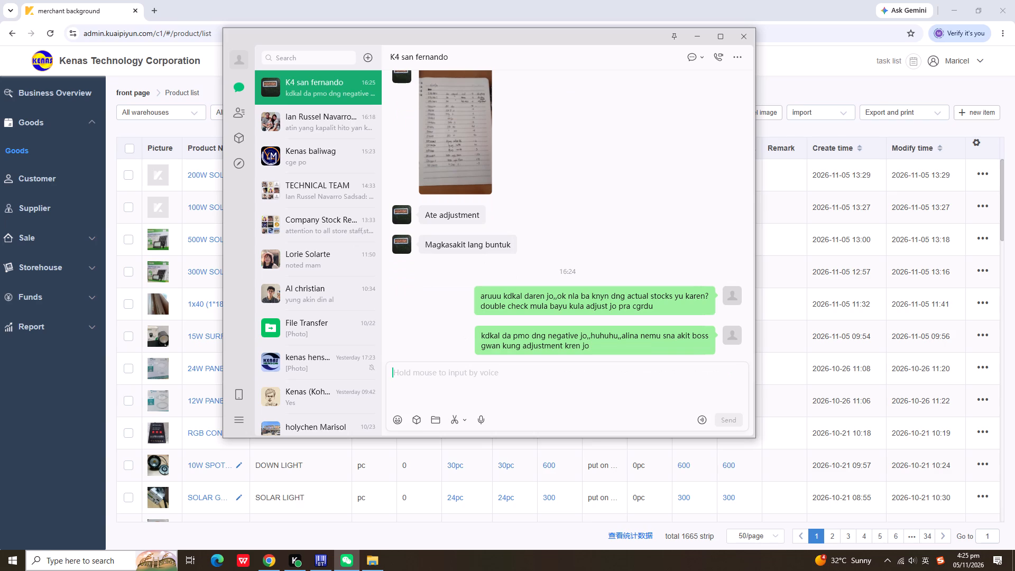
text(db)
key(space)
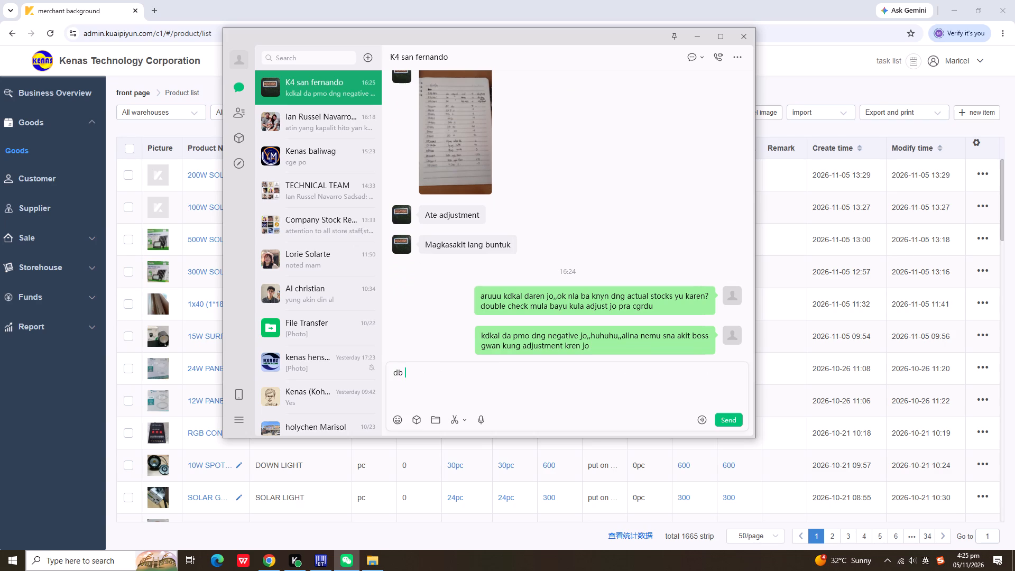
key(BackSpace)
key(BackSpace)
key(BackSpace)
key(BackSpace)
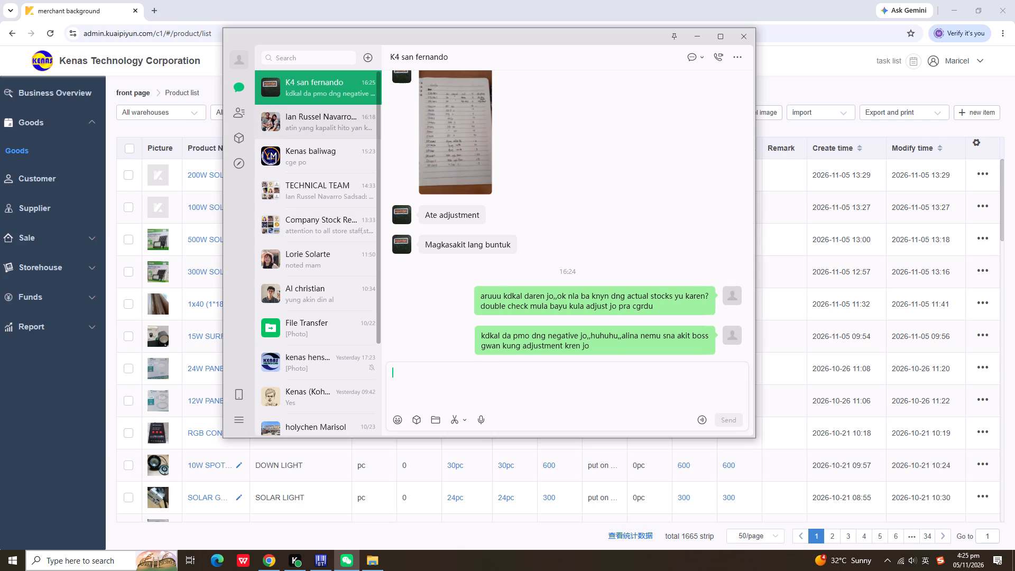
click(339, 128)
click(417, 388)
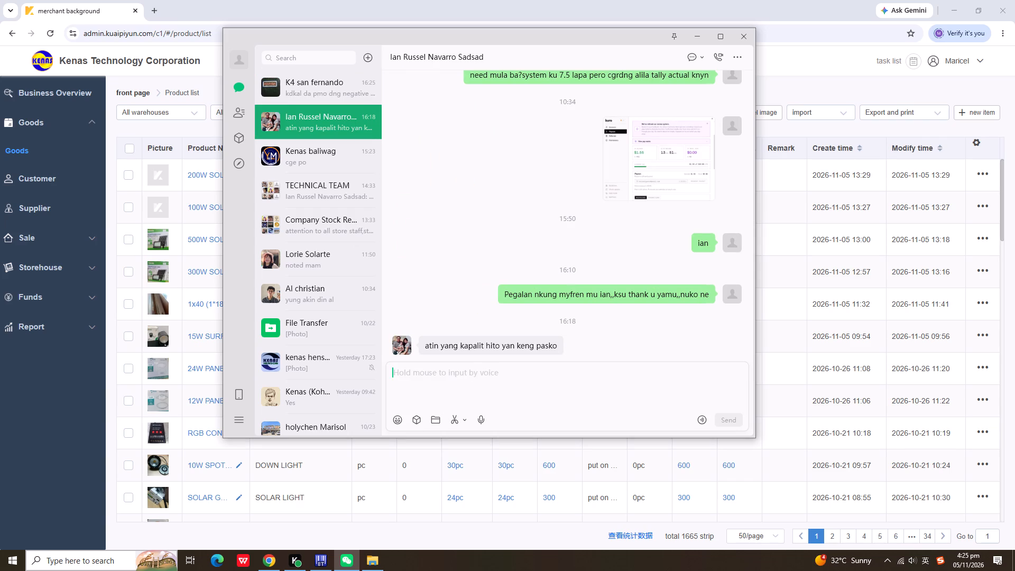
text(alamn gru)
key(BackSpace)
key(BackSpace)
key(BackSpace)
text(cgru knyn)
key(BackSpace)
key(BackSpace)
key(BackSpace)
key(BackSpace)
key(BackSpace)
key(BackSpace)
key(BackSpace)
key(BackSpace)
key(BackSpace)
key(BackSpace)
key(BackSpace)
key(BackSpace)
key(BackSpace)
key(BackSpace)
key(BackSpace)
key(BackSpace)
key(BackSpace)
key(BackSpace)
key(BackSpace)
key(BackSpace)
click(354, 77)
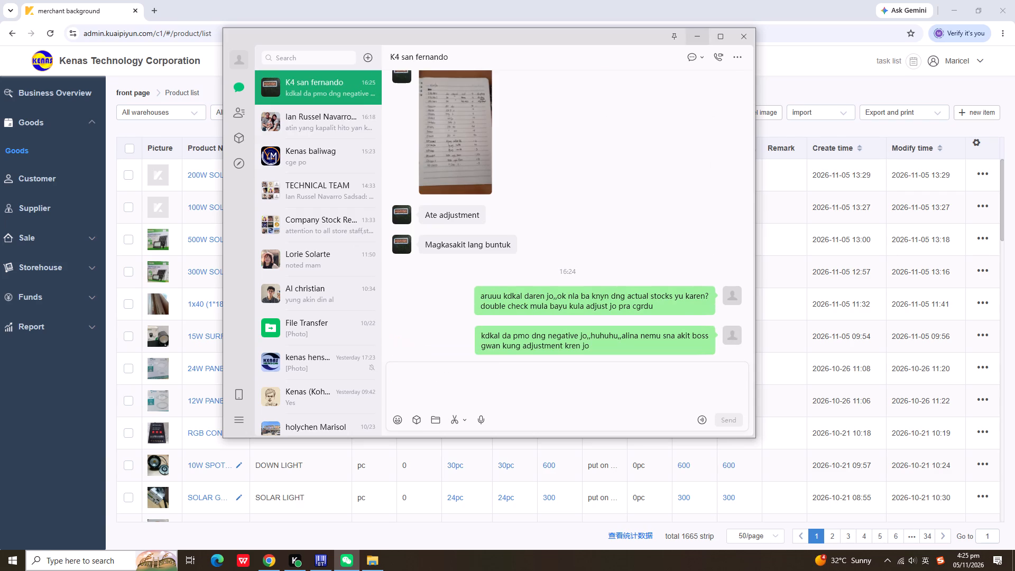
Minimize Weixin and check today's performance ranking of the branches in the Chrome merchant system.
click(697, 35)
click(57, 330)
click(61, 352)
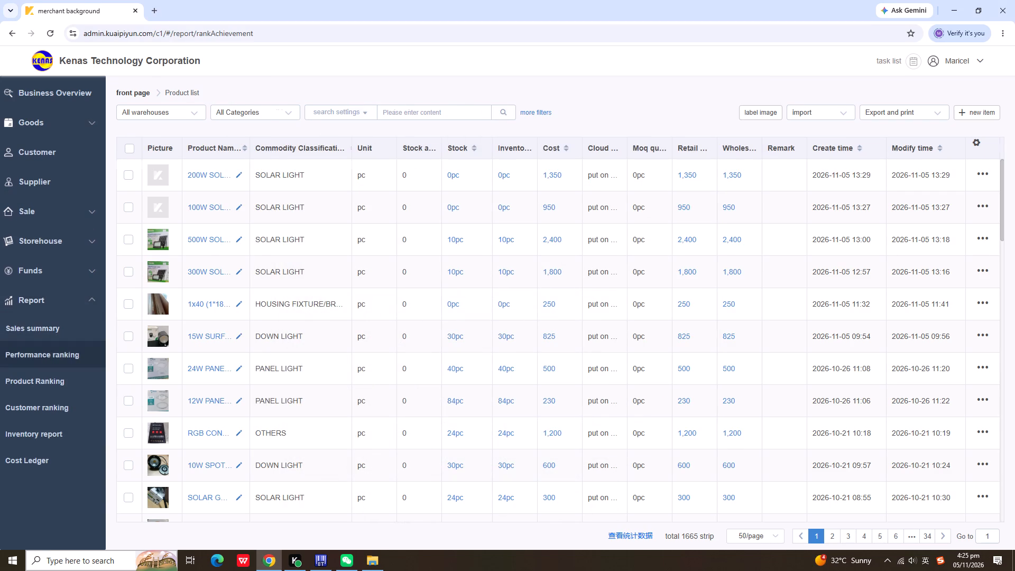
click(132, 109)
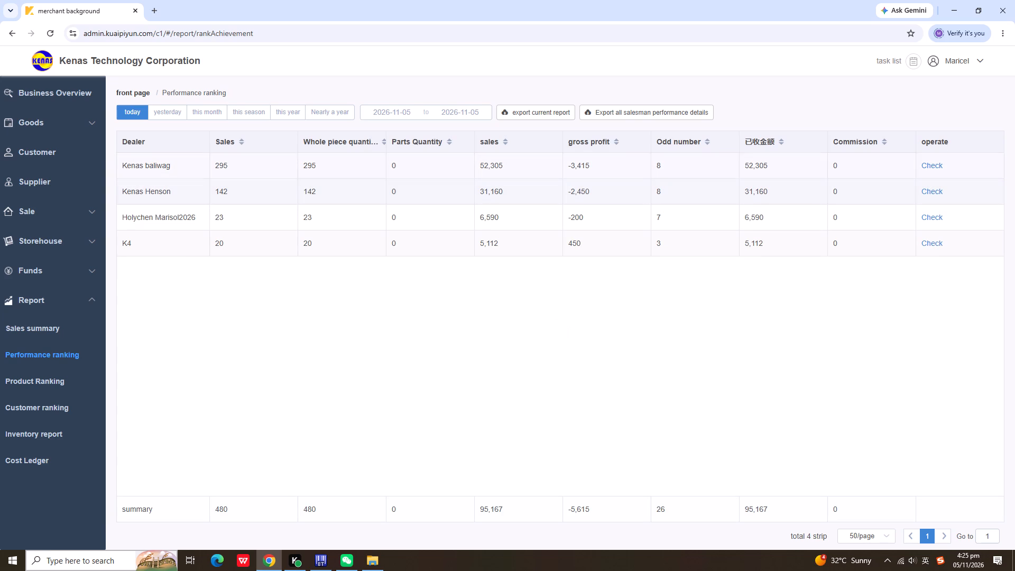
Go back to the goods product list in the merchant system.
click(70, 126)
click(67, 142)
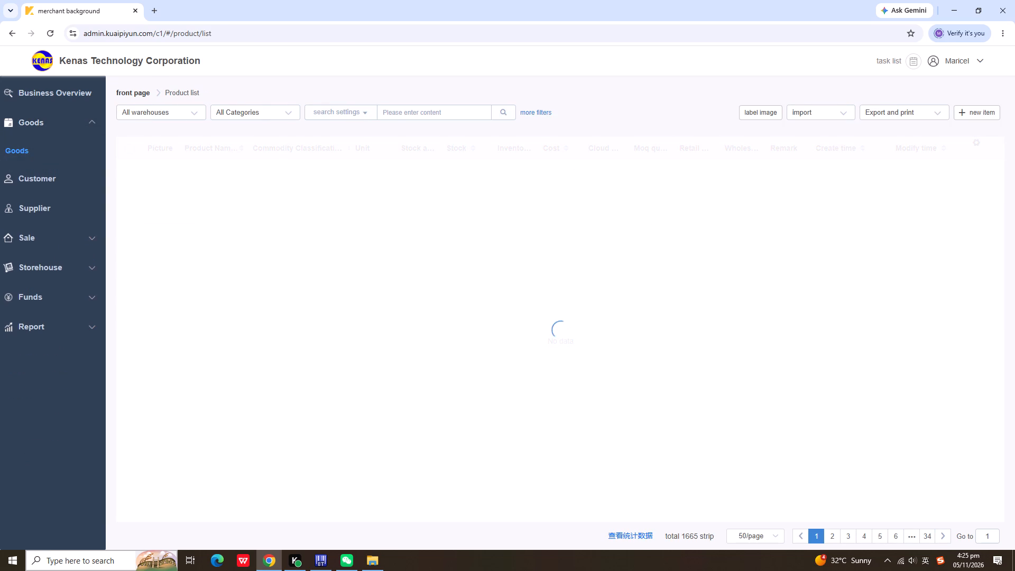
Switch to BarTender and close it along with its open 11 PCS STRING BULB label document.
click(323, 558)
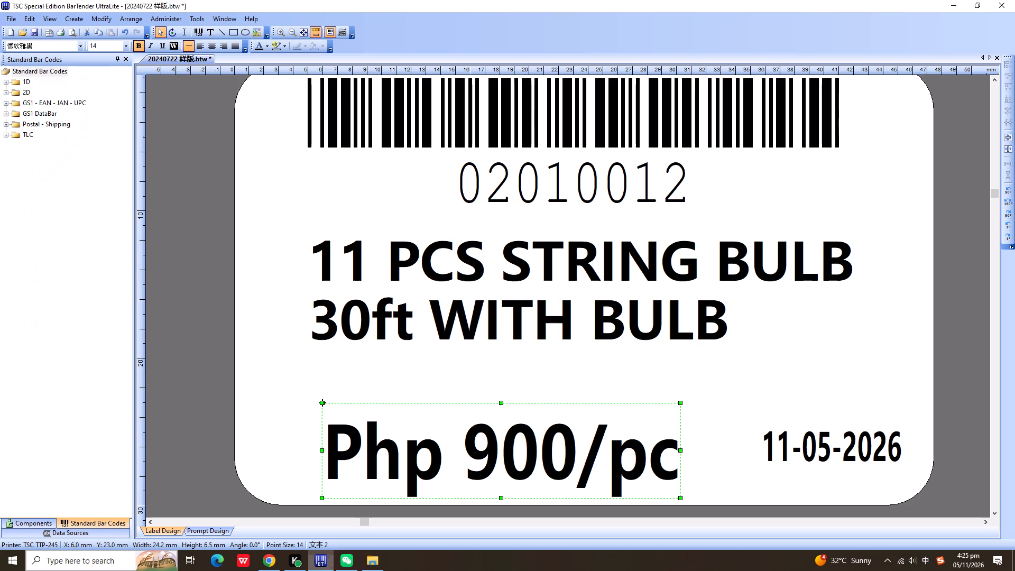
click(1003, 4)
click(483, 298)
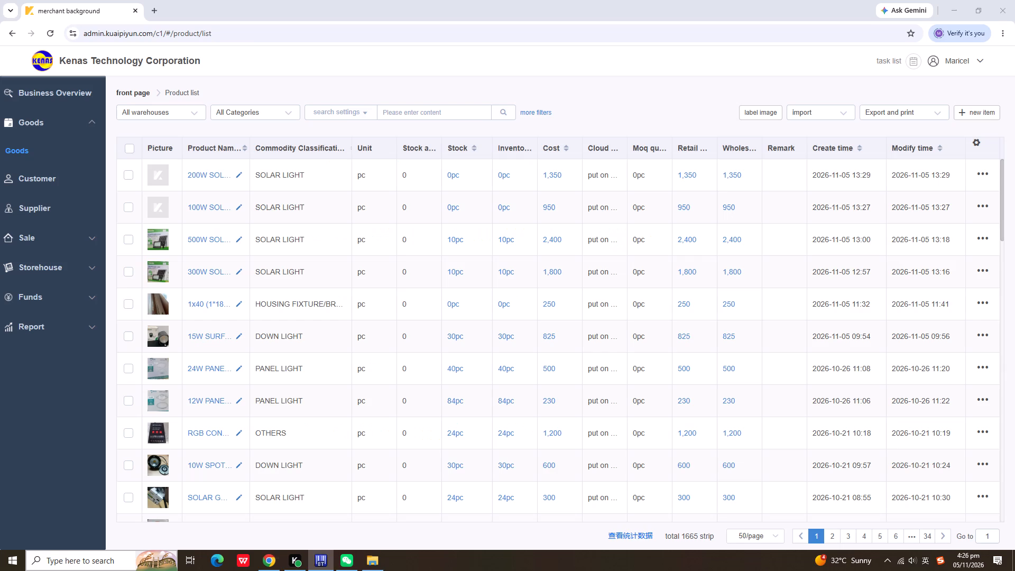
Close the File Explorer window showing the K4 MEXICO 2026 sales summary folder.
click(342, 555)
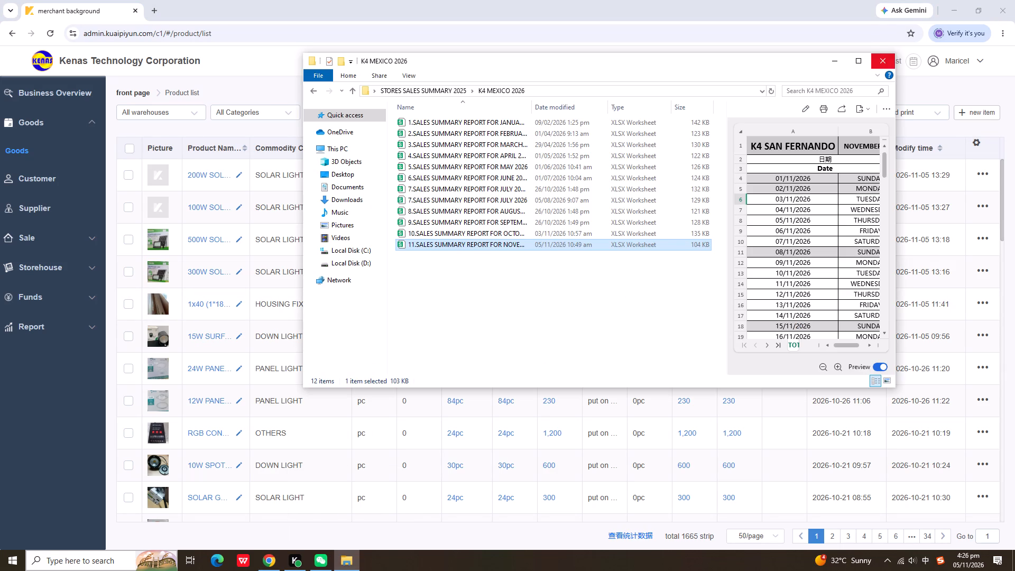
click(884, 62)
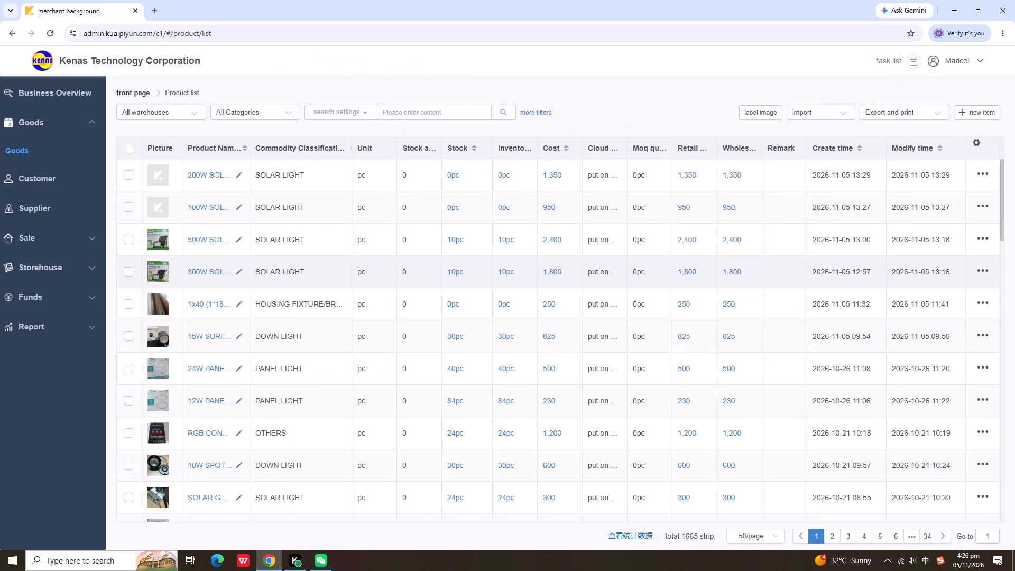
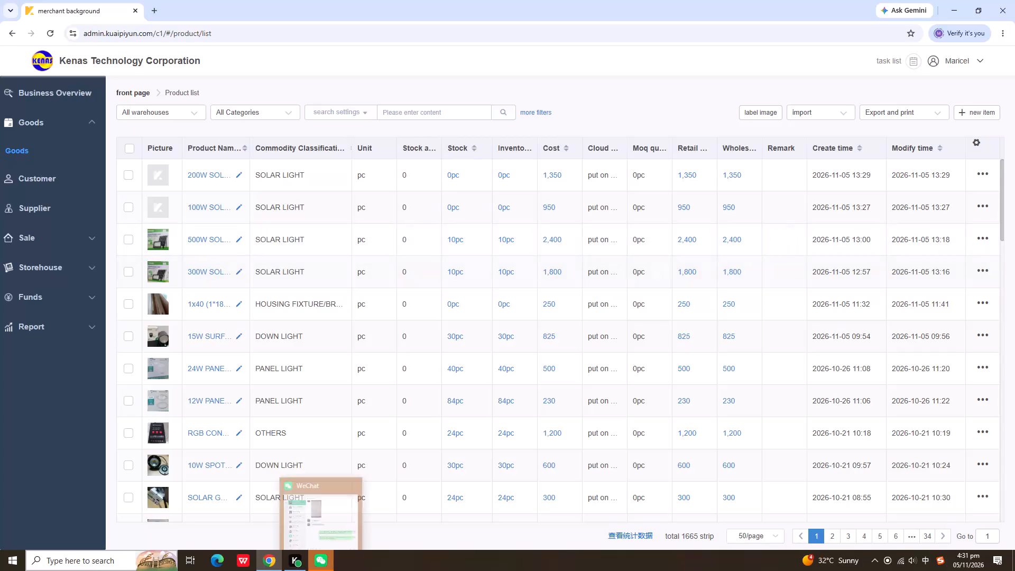
Switch to Weixin and reply to the colleague's hello money question with "di ko din maopen yung akin knina mam" and "pero check ko ulit now".
click(320, 554)
click(336, 86)
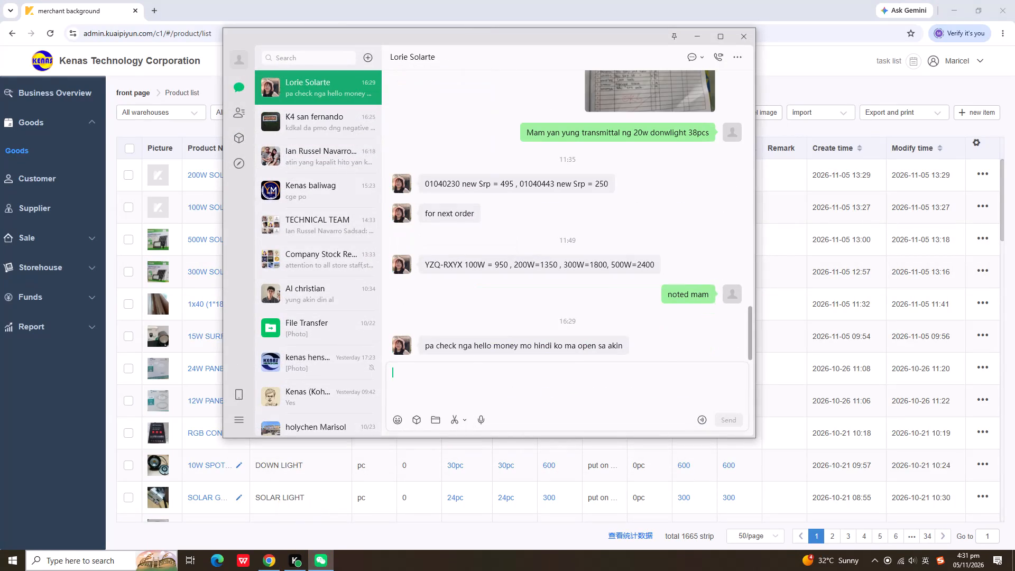
click(428, 374)
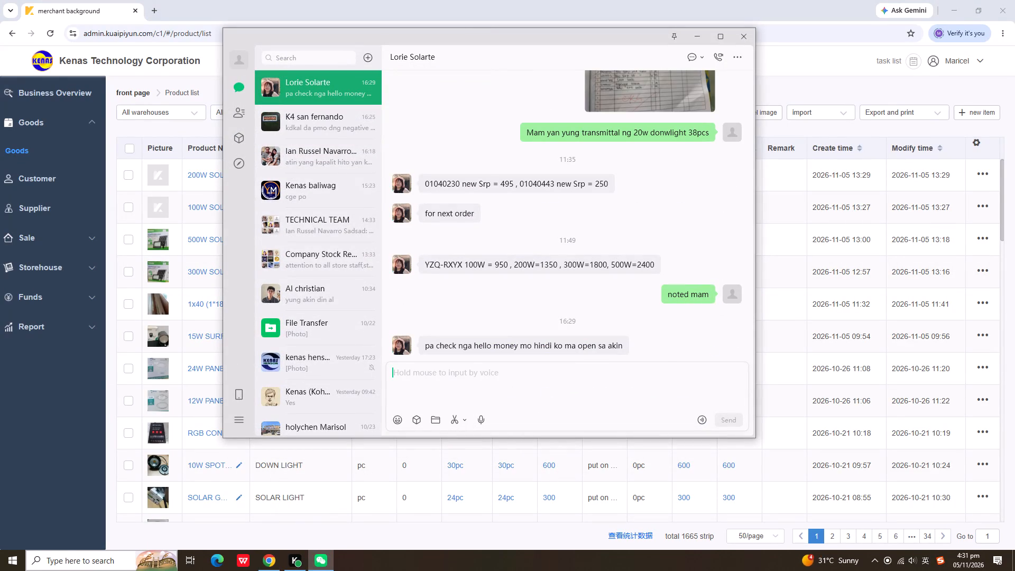
text(di ko din maopen y)
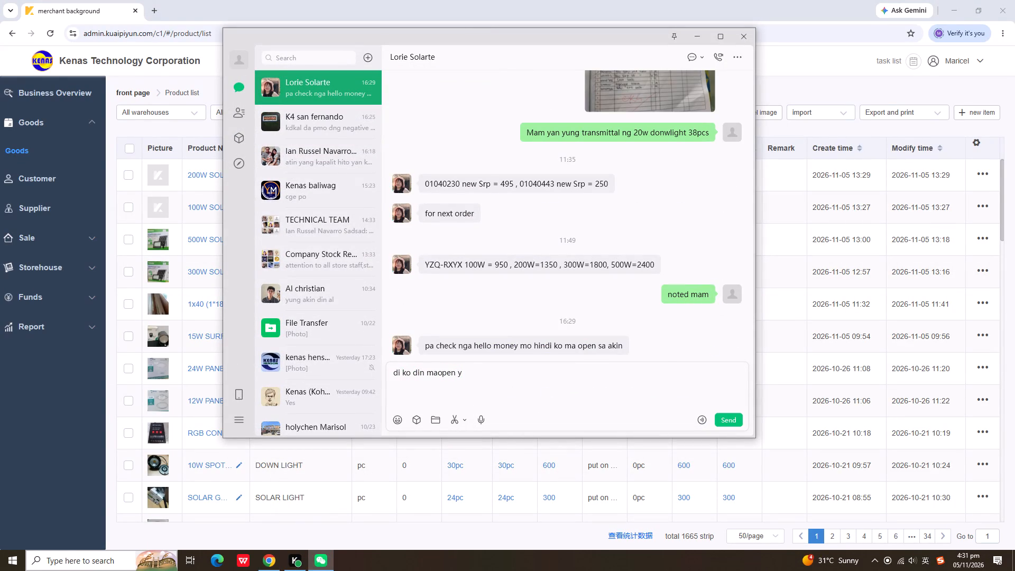
text(ung akin knina mam)
key(Return)
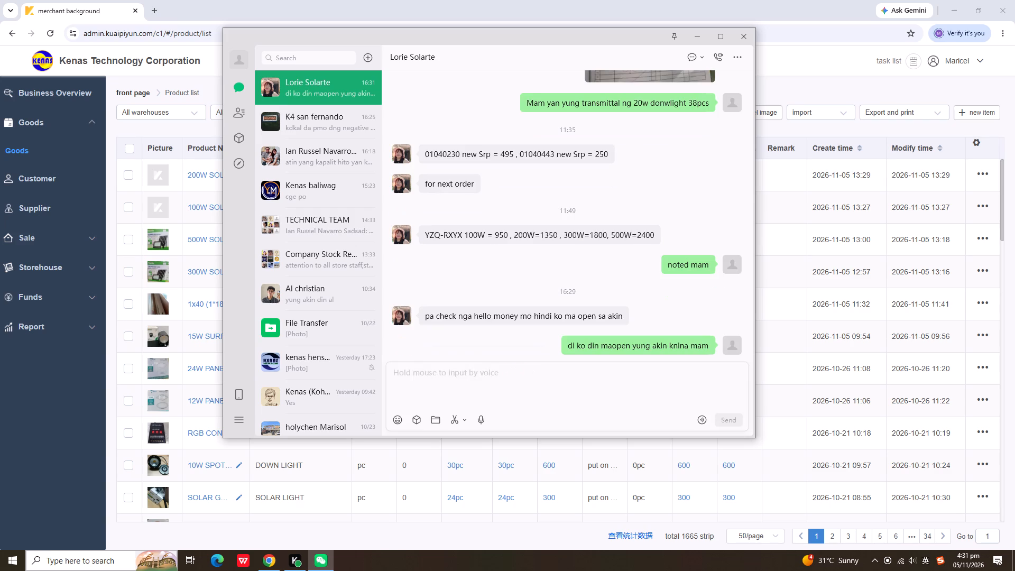
text(pero check ko ulit now)
key(Return)
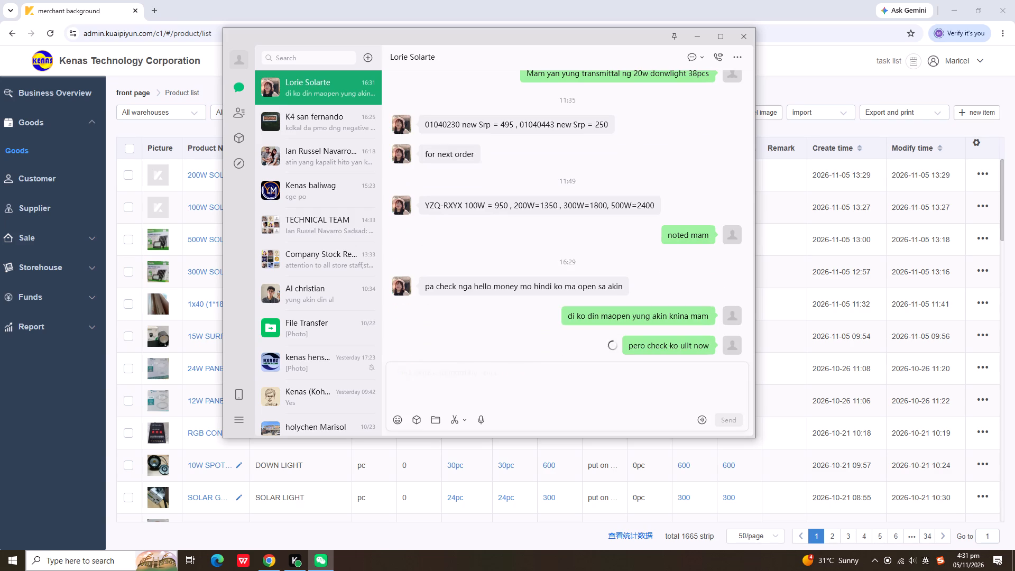
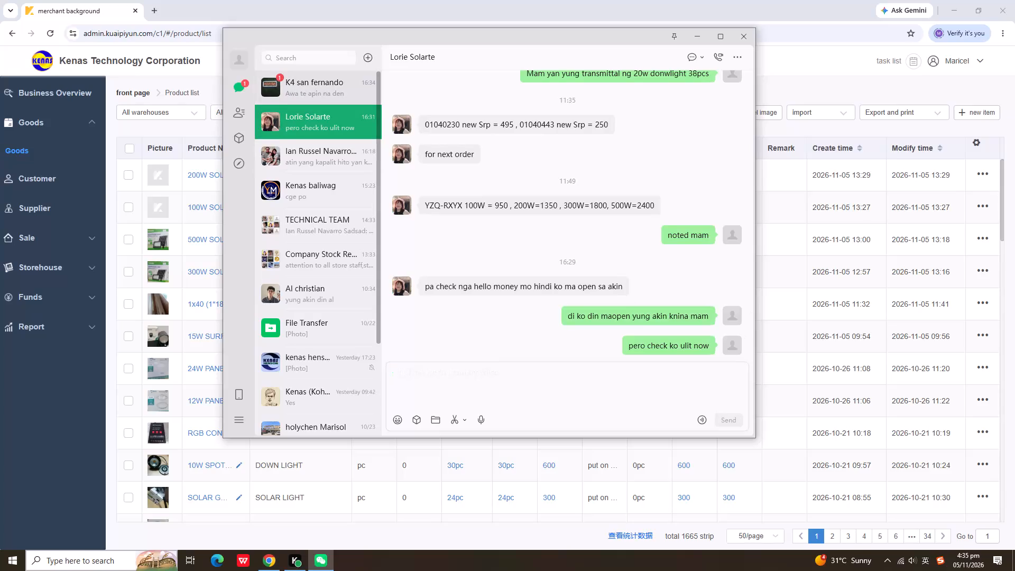
Reply to K4 san fernando: "bukas abak ku nlmu adjust jo,,itang alayu pa boss,,hahaha,,ali pwdi ngeni,mkatutuk ya boss kng laptop na,,pota aisipan ng mgcheck system eh".
click(341, 98)
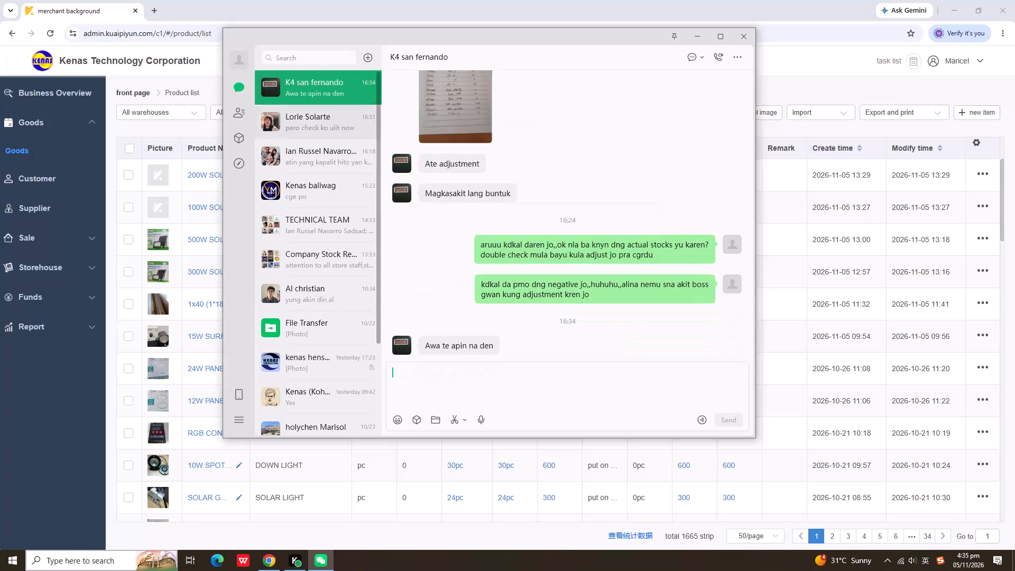
click(420, 381)
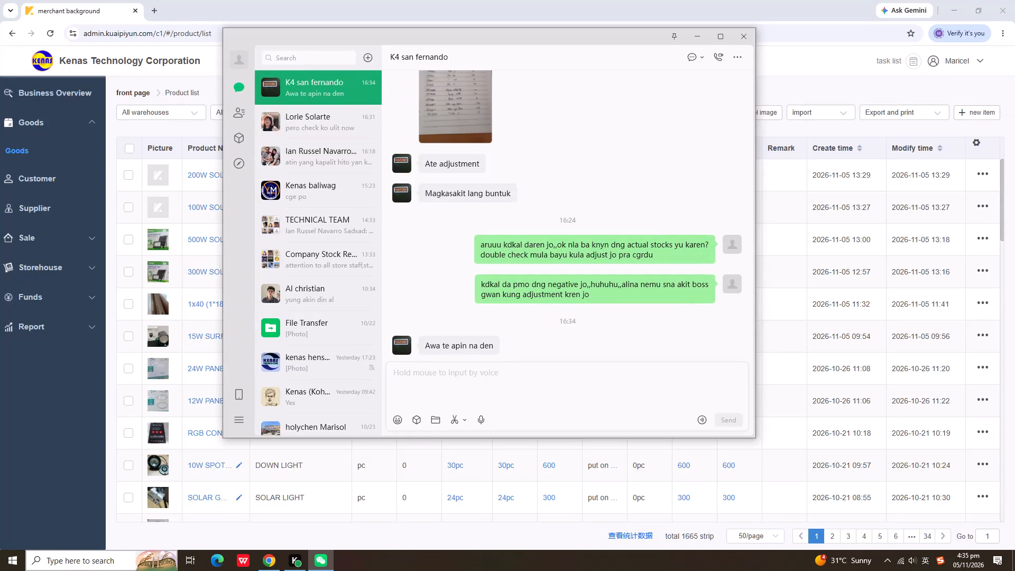
text(bukas abak ku nlmu adjust jo,,itang ala)
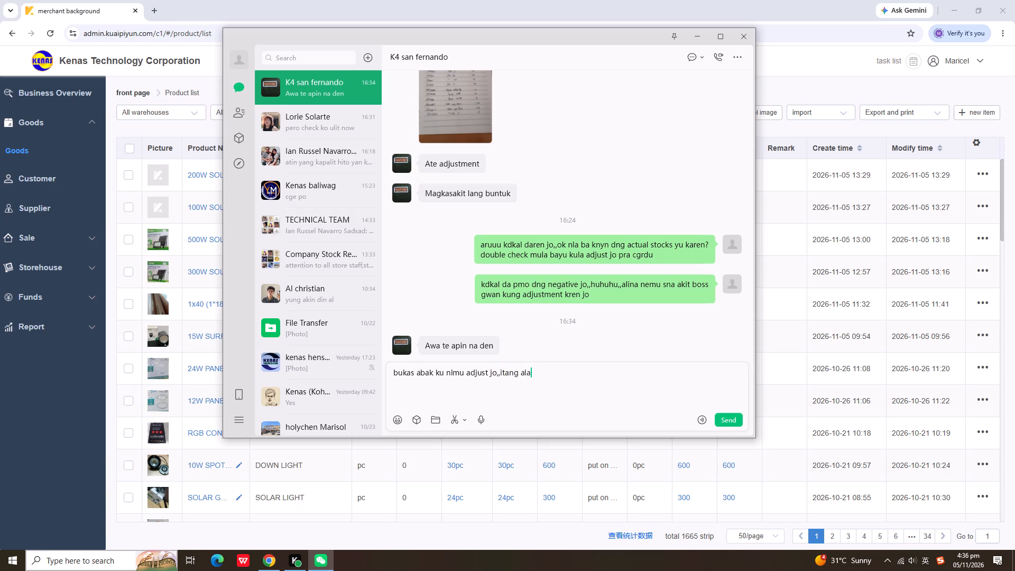
text(yu pa boss,,hahaha,,ali pwdi ngeni,mkatu)
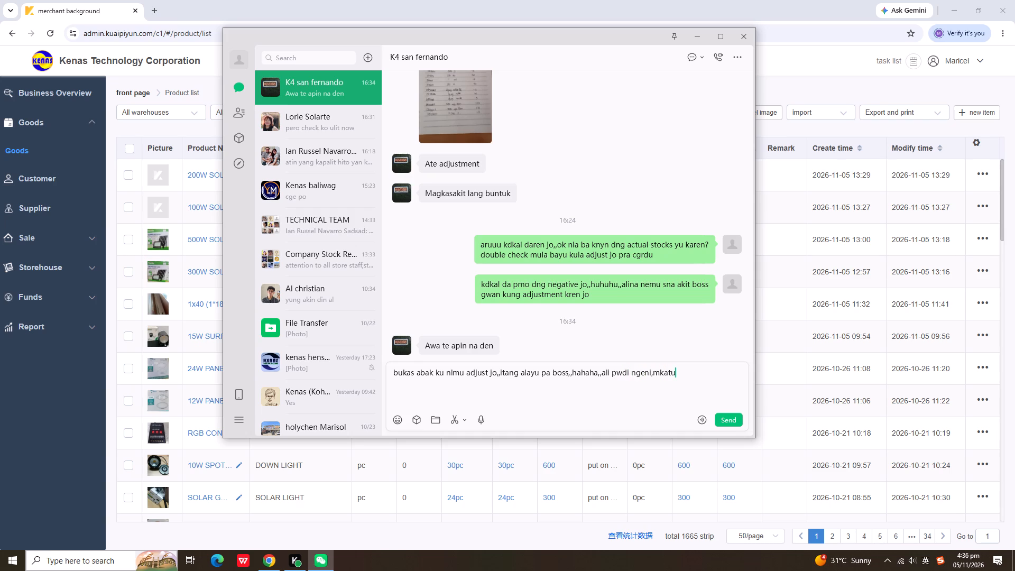
text(tuk ya boss kng laptop na,,pota aisip)
text(an ng mgcheck system eh)
key(Return)
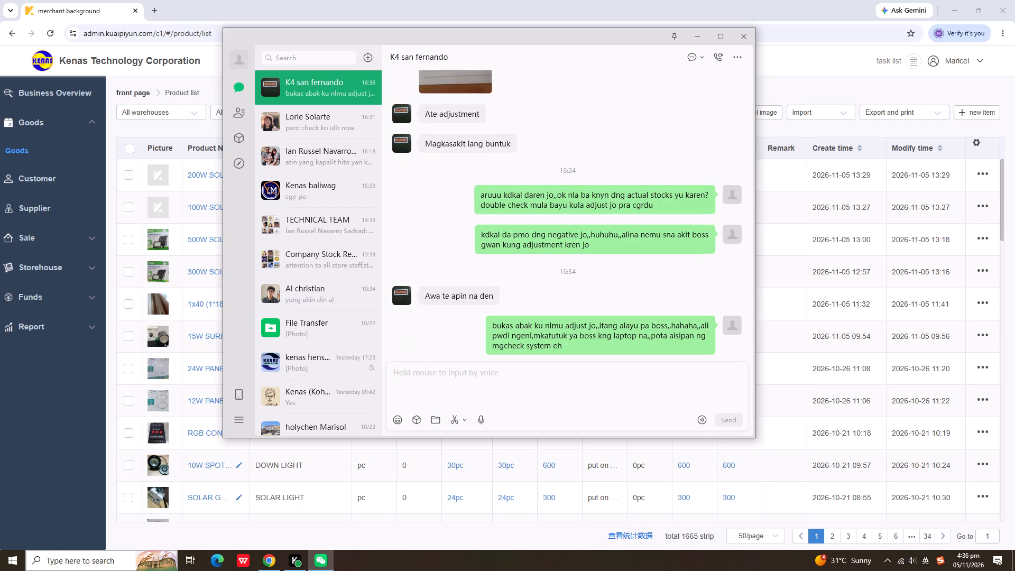
Open the photo of the handwritten stock adjustment list that K4 san fernando sent above the "Ate adjustment" message.
scroll(486, 280, up, 5)
click(449, 229)
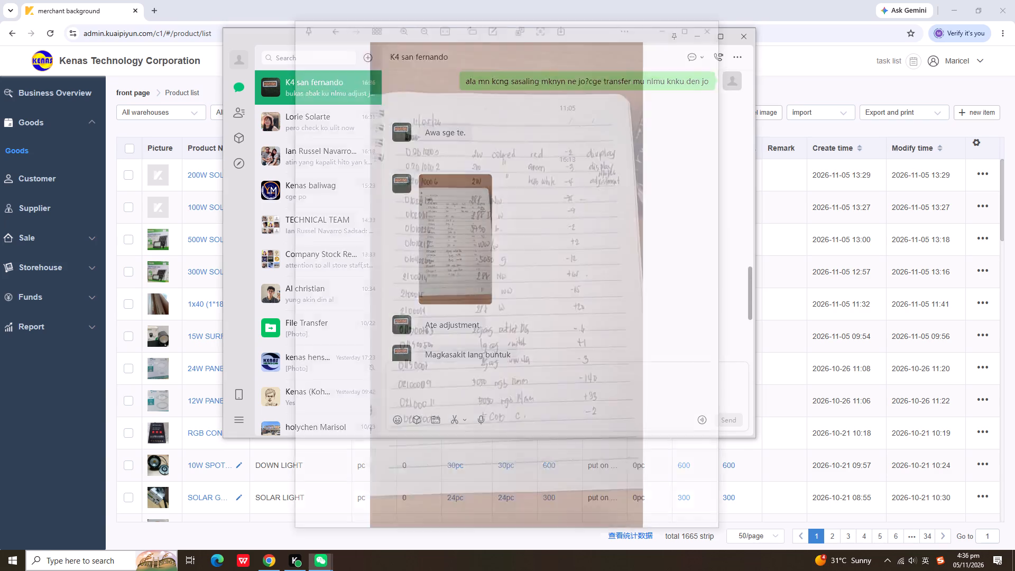
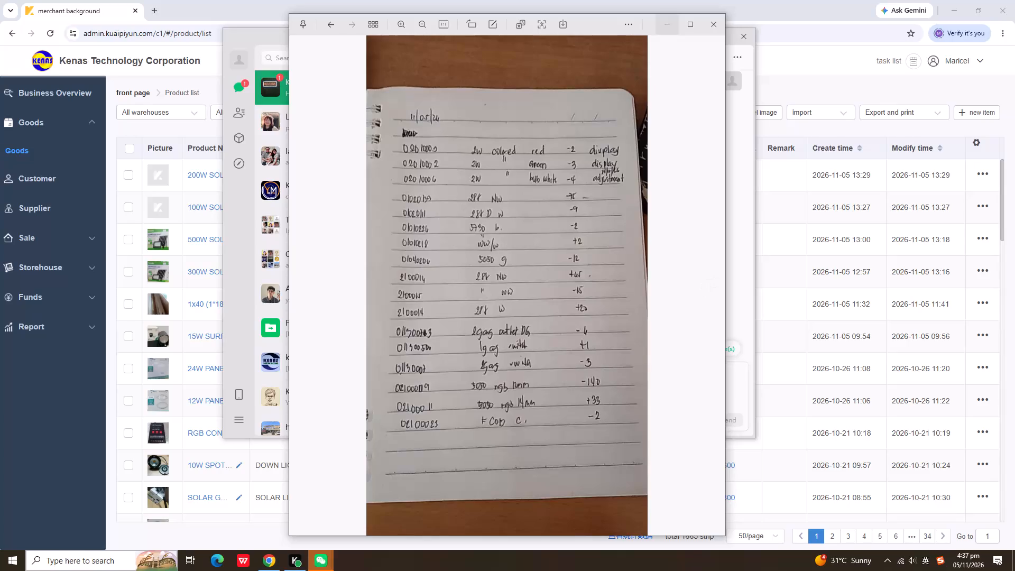
Close the stock adjustment list photo and read the newest message in the K4 san fernando chat.
click(705, 28)
scroll(479, 287, down, 6)
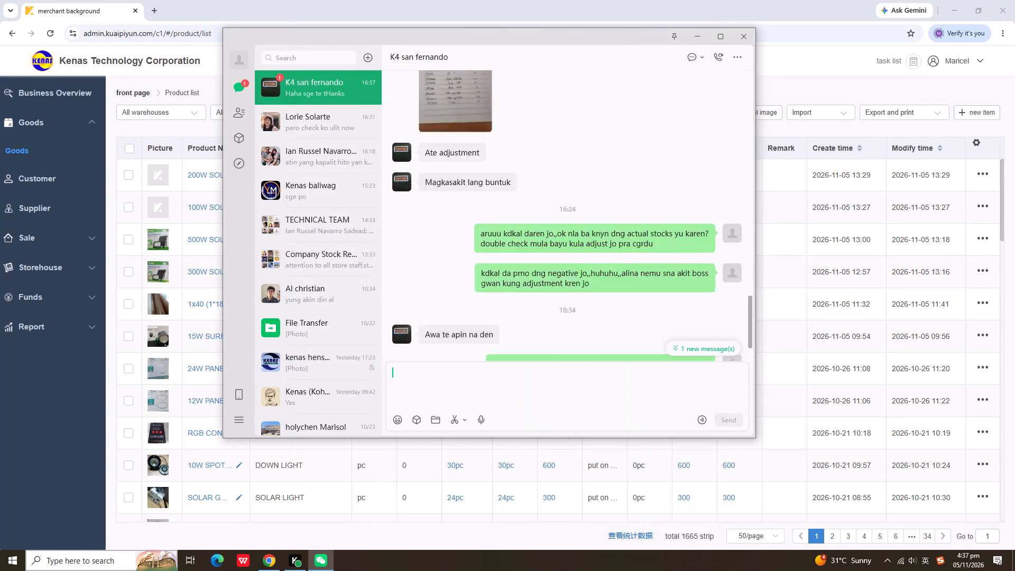
scroll(479, 285, down, 8)
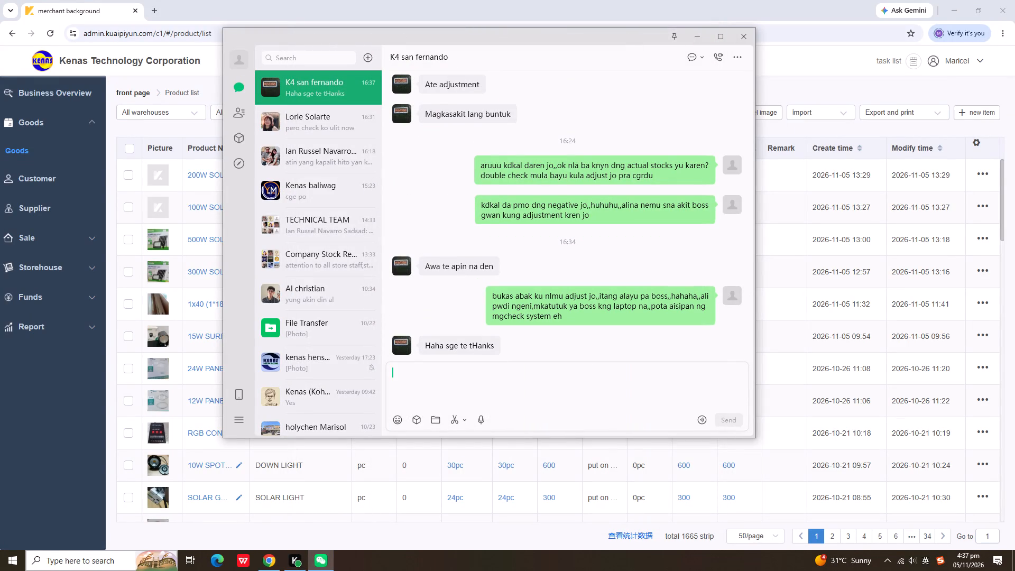
Check the colleague's chat about opening hello money, and put the Weixin window away to return to the product list.
click(341, 127)
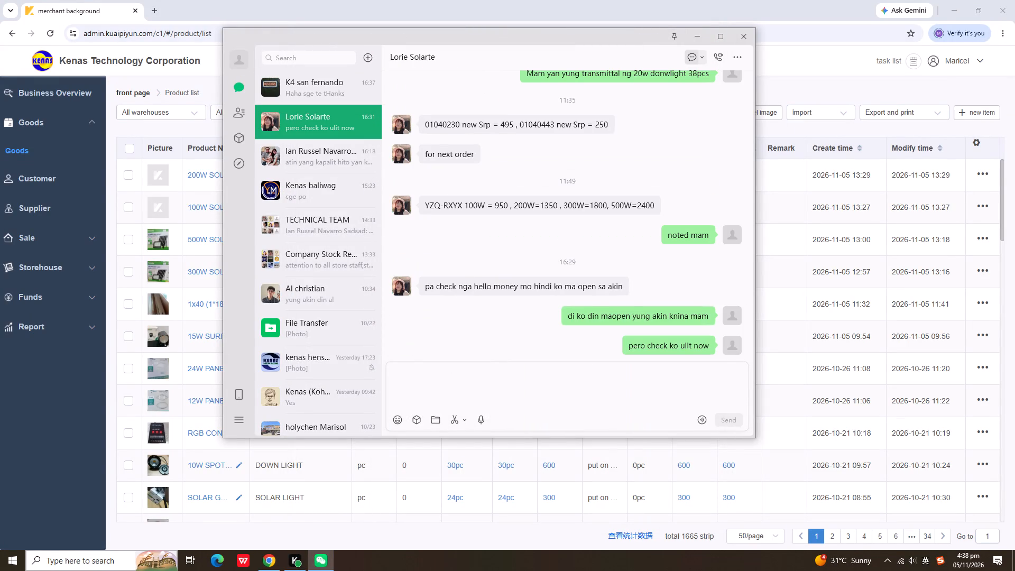
click(699, 39)
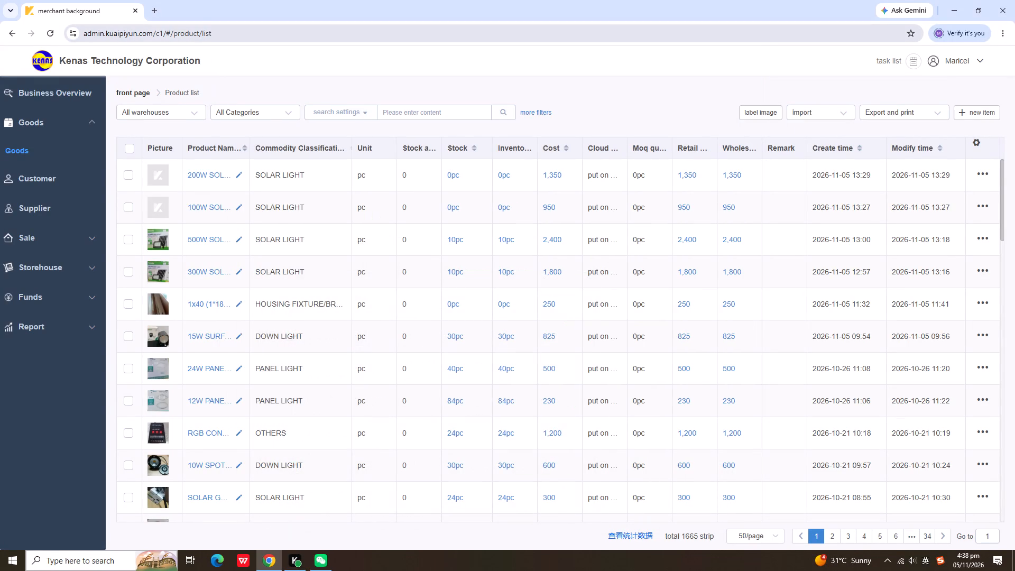
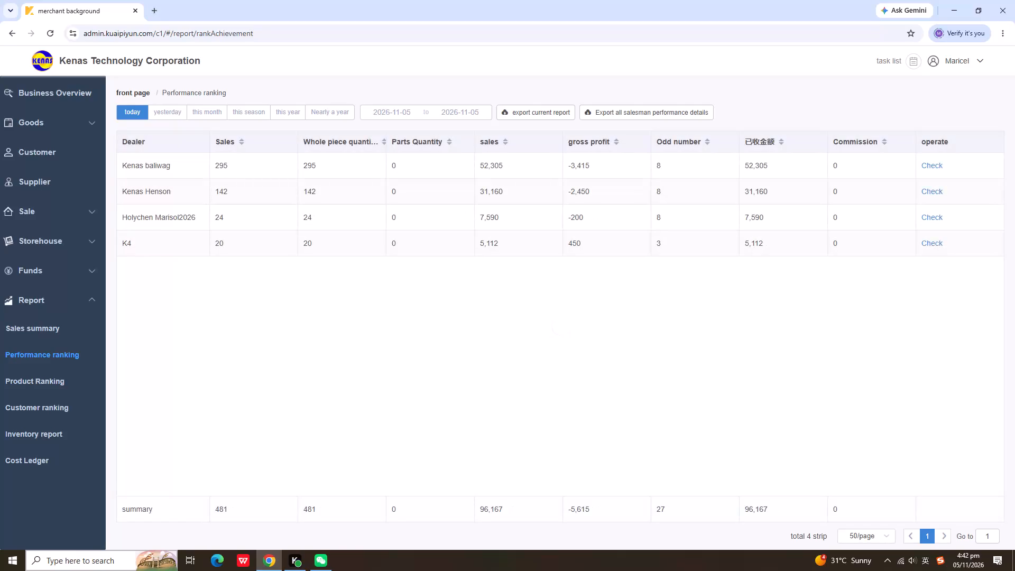
Switch from the performance ranking report to the Goods product list.
click(75, 122)
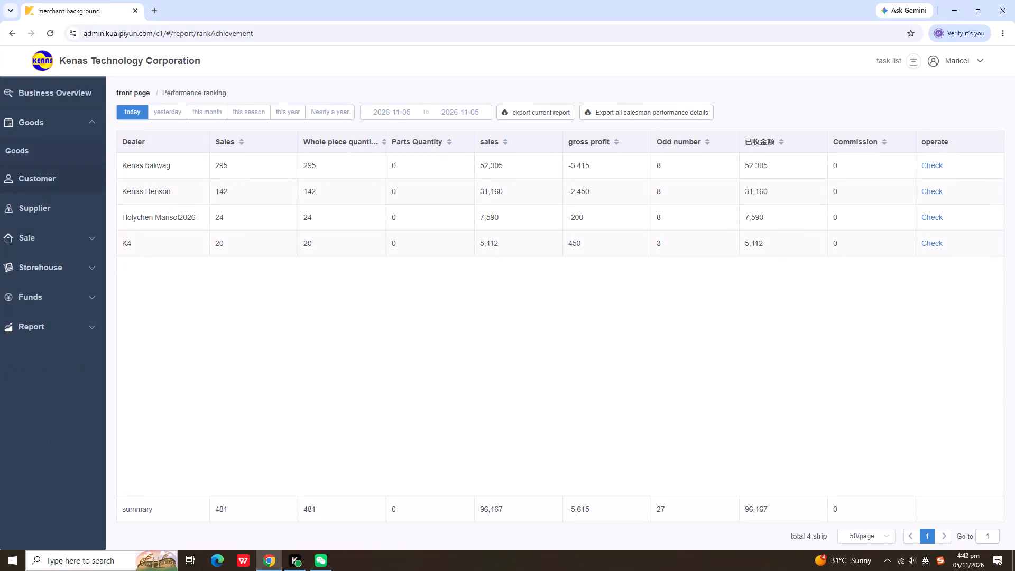
click(60, 148)
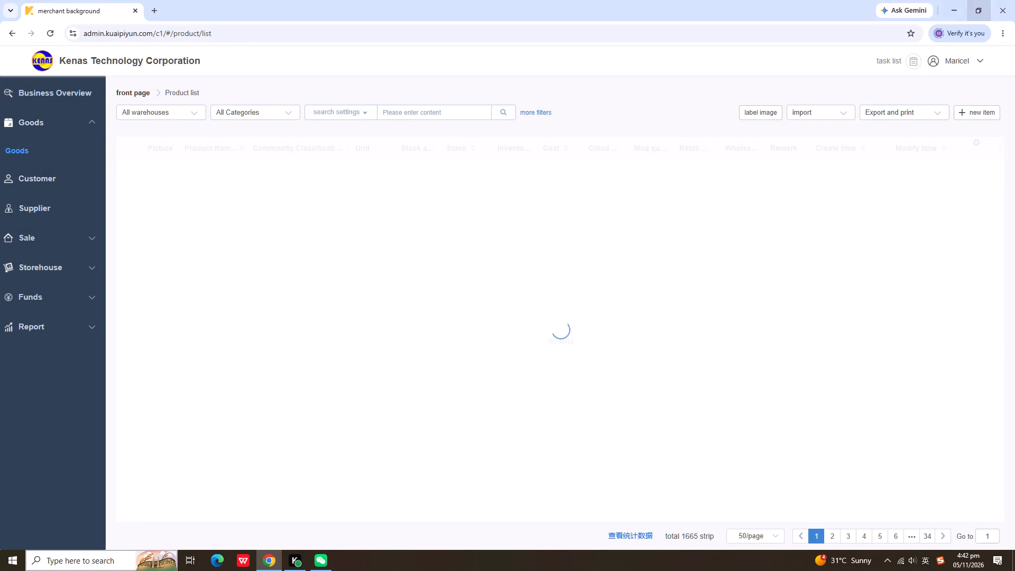